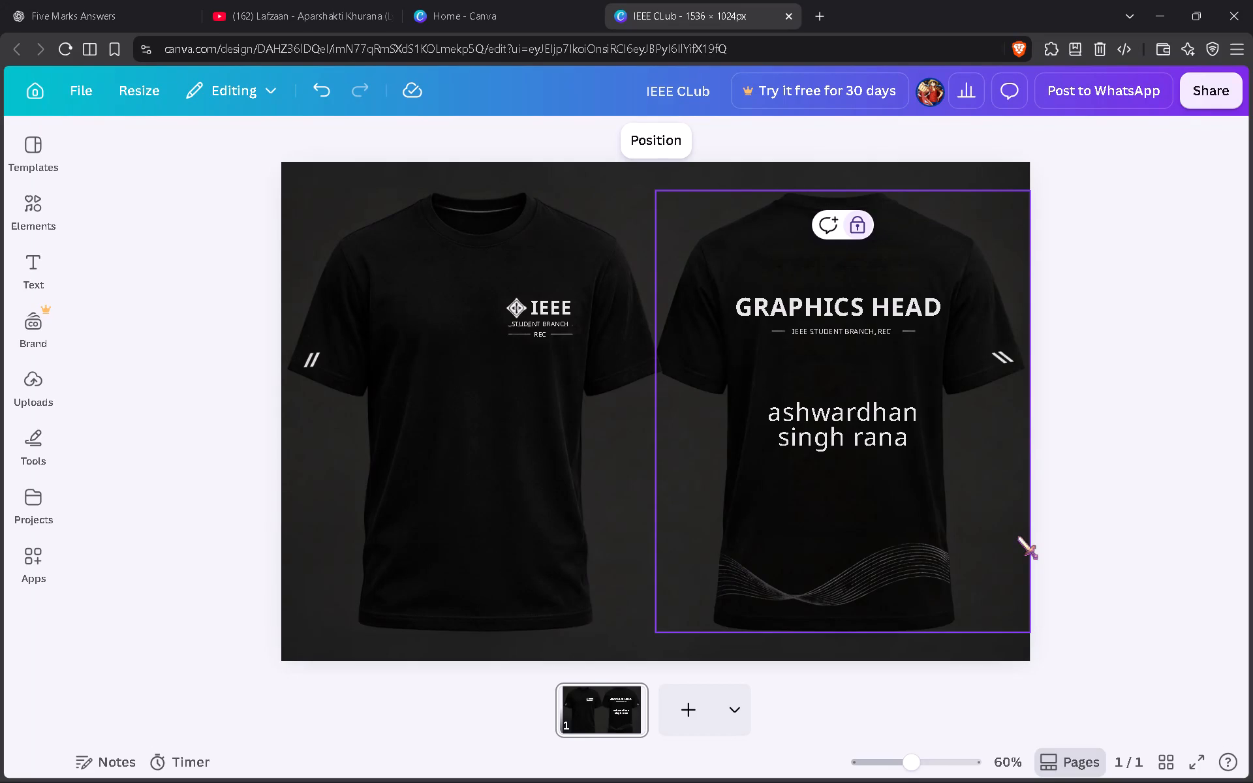
Capitalize the first letter of each word in the person's name on the back of the black T-shirt.
double_click(765, 410)
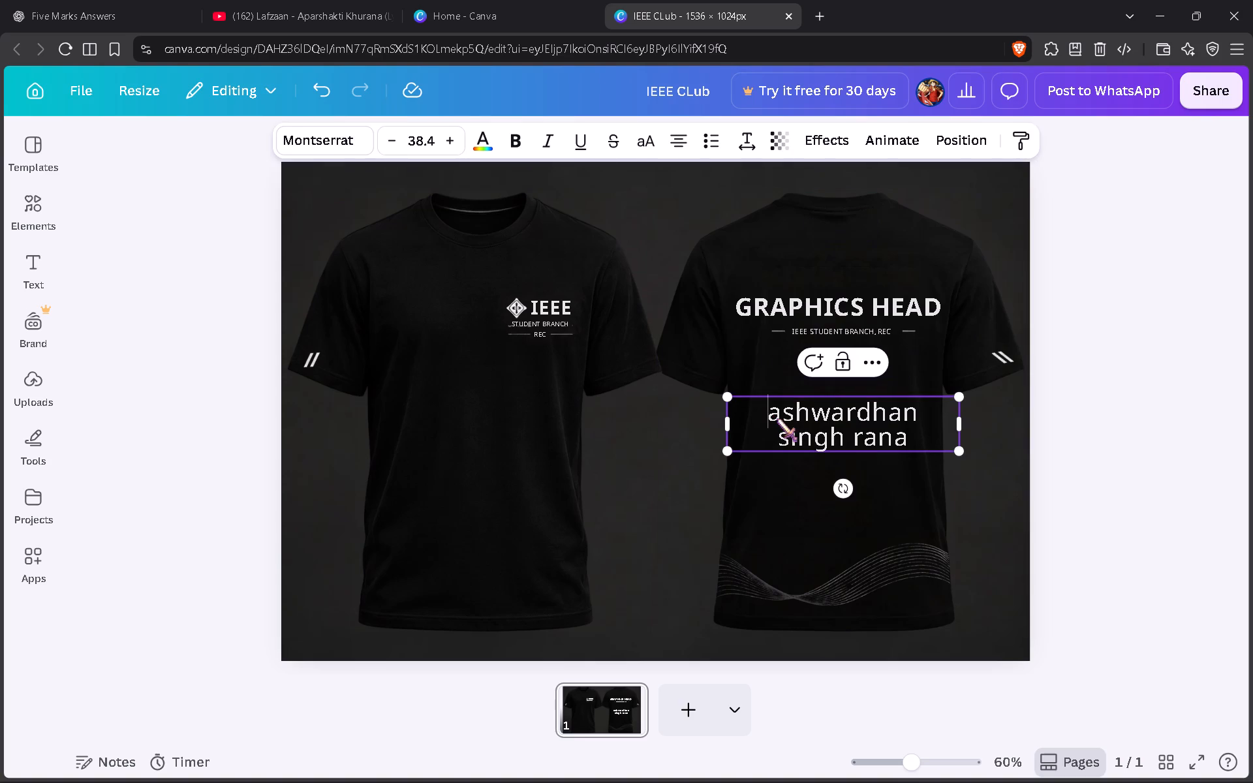
key(shift+y)
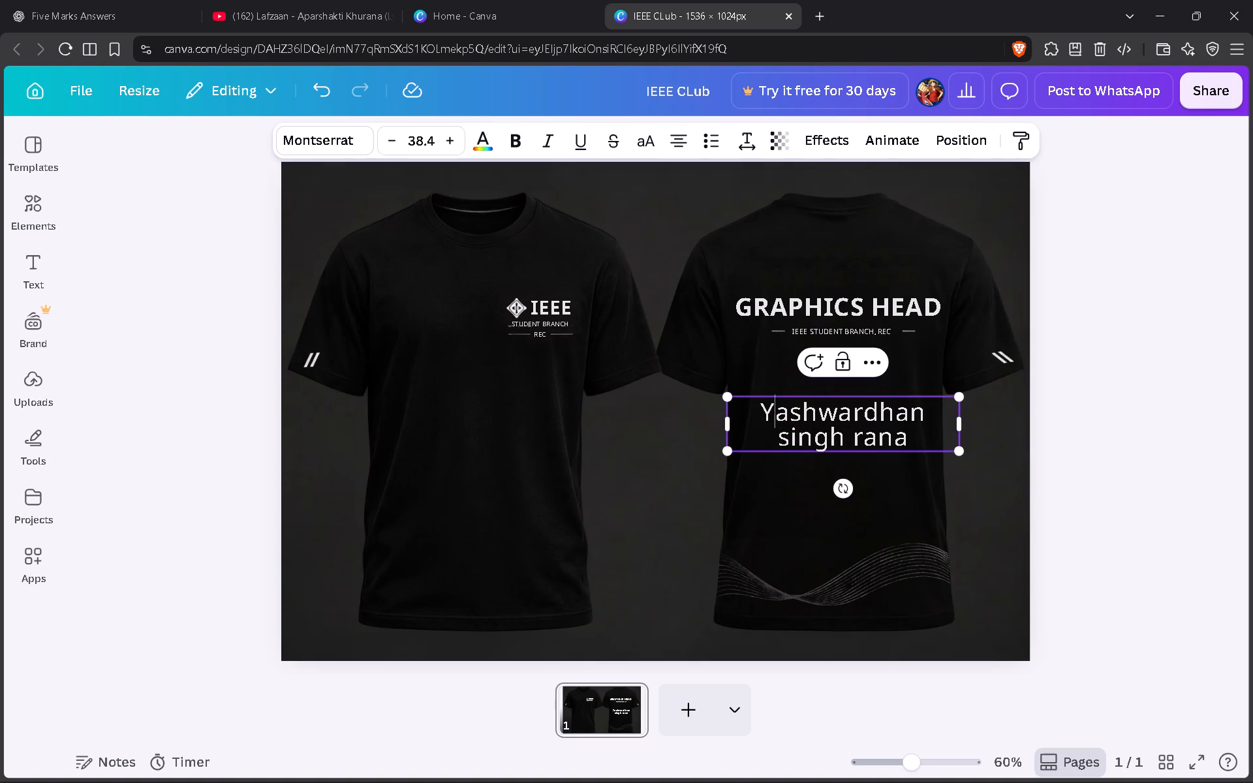
scroll(777, 418, down, 1)
click(786, 437)
key(BackSpace)
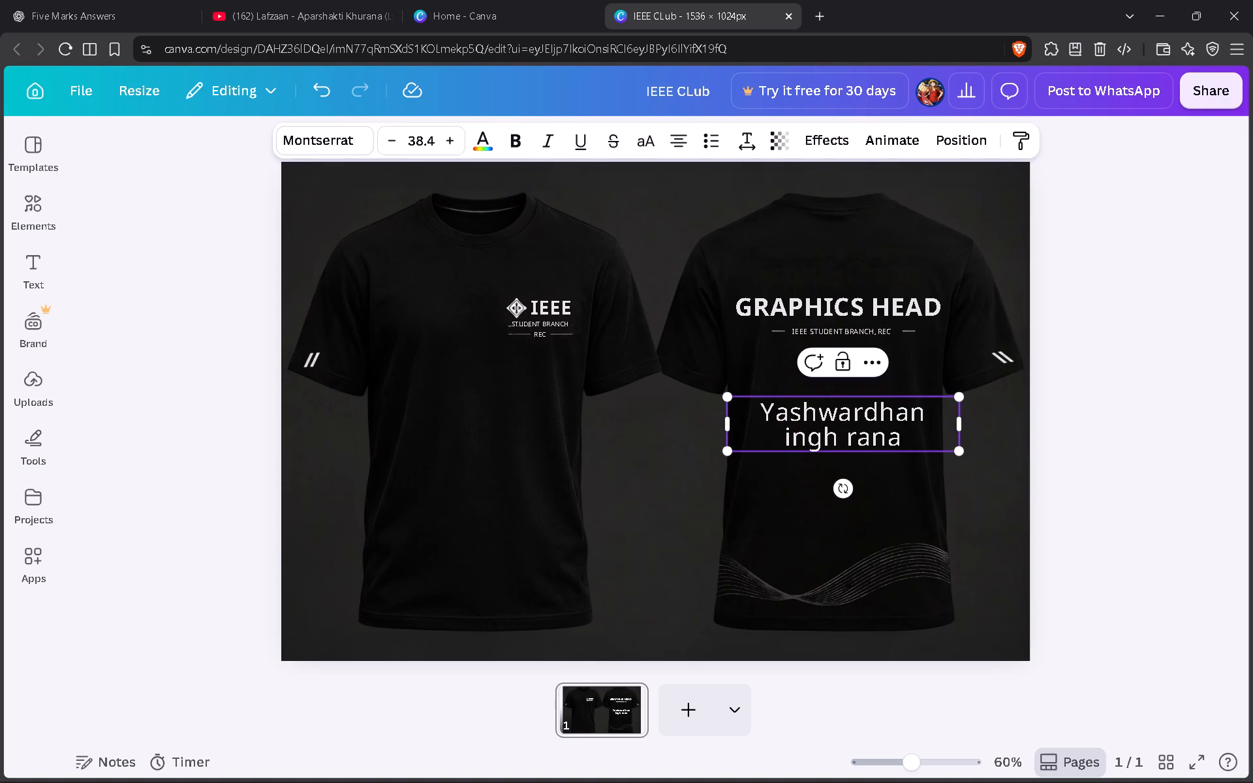
key(shift+s)
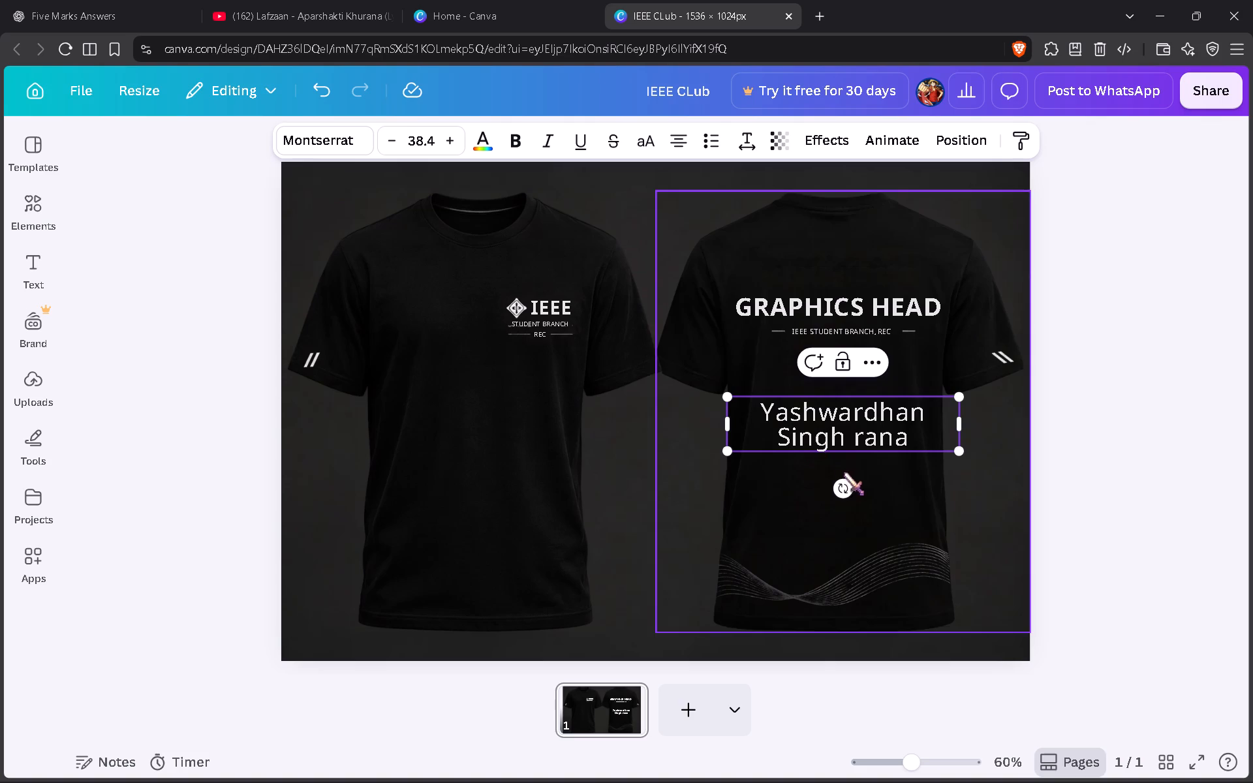
click(868, 447)
key(BackSpace)
key(shift+r)
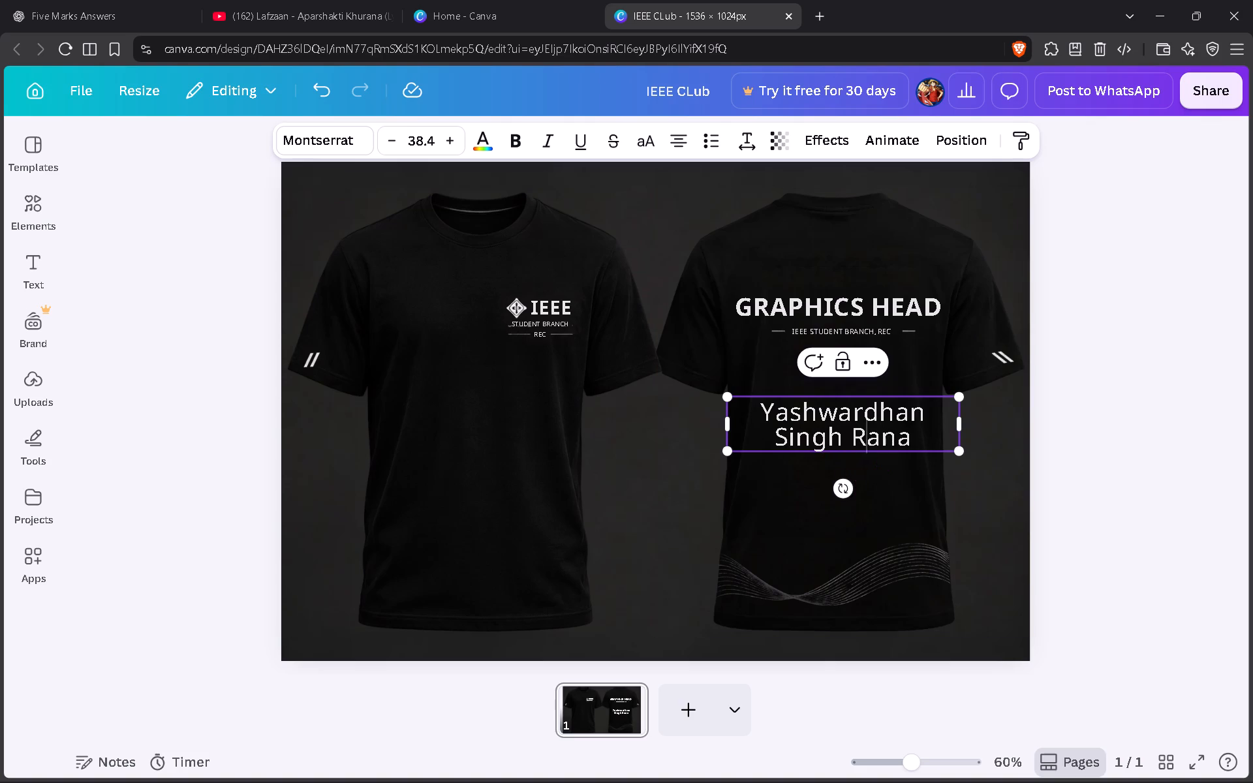
Open LeetCode in a new browser tab, go to the account's own profile page and reload it.
click(828, 20)
text(leet)
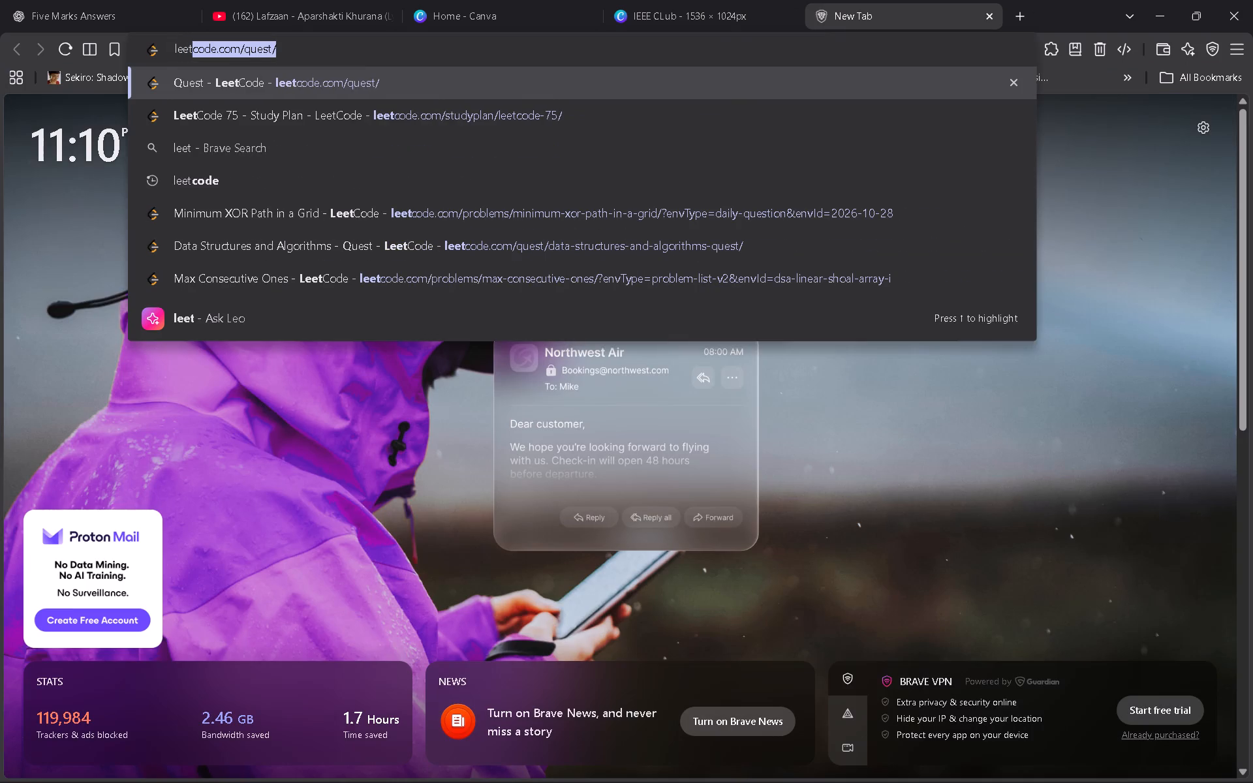
key(Return)
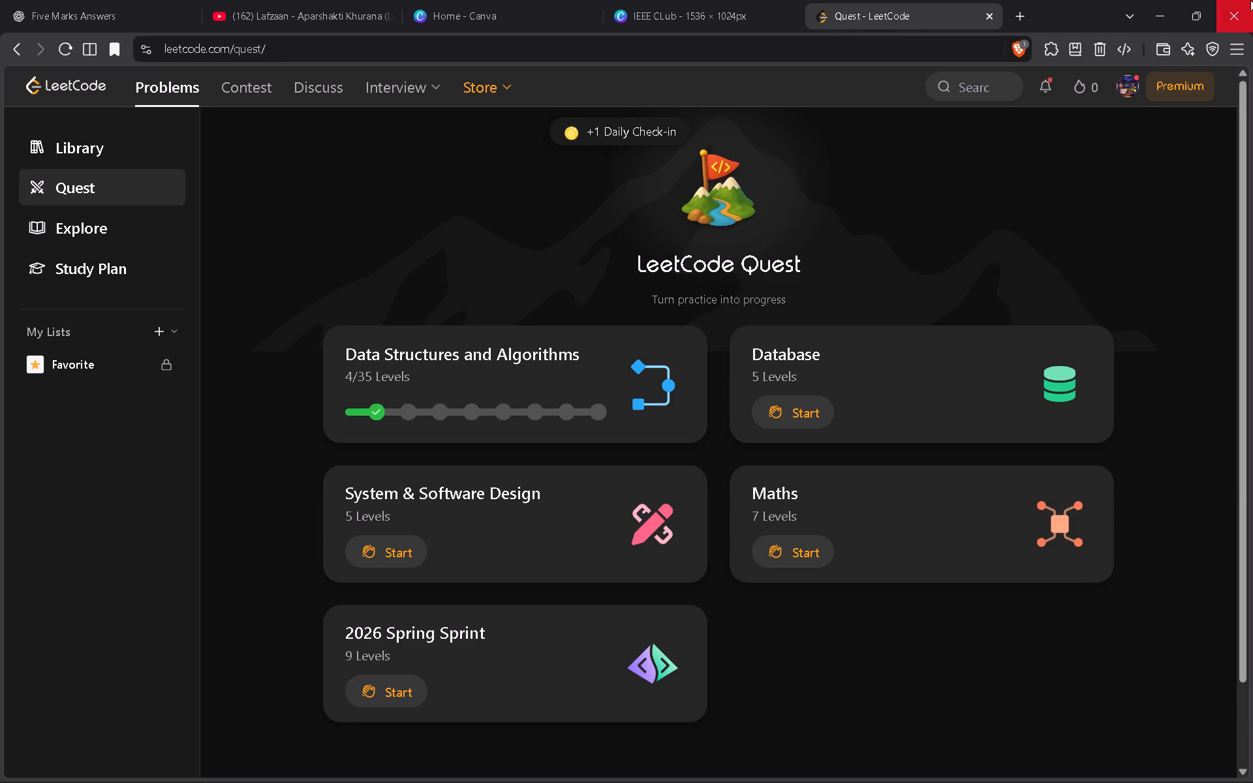
click(1132, 89)
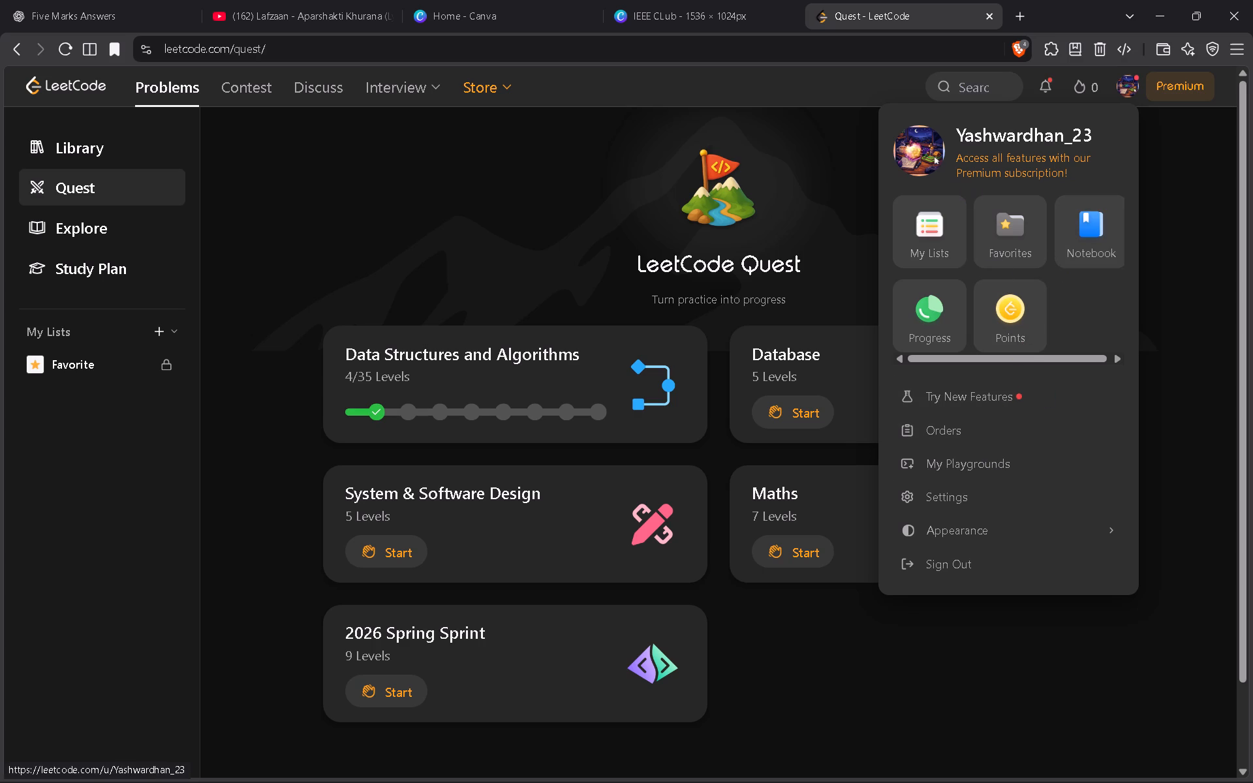
click(943, 130)
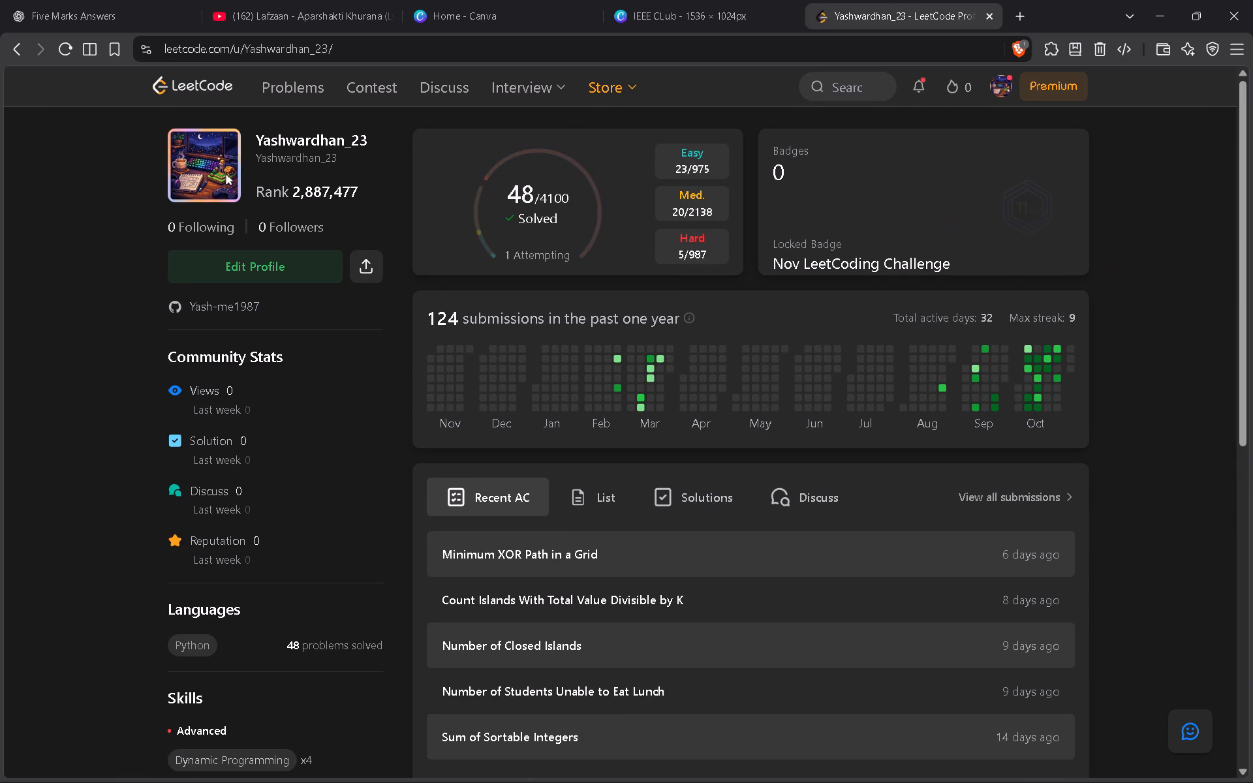
click(71, 51)
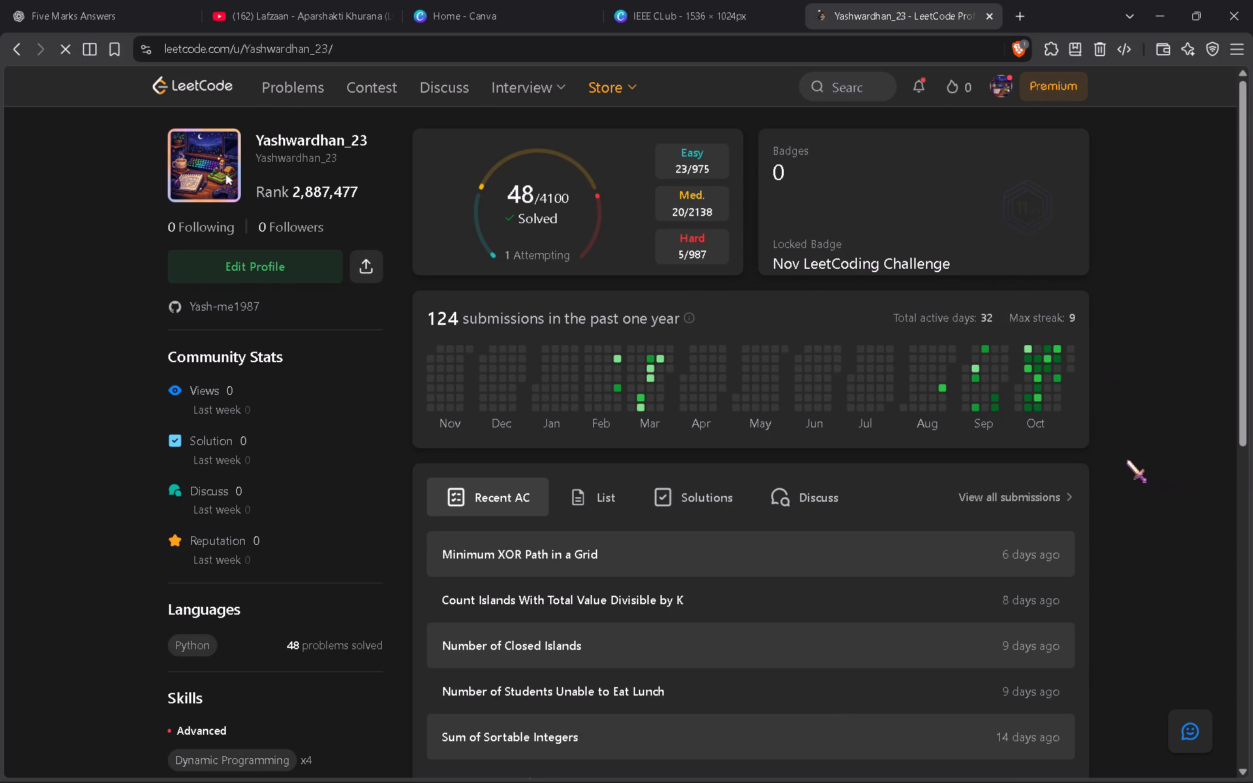
scroll(1126, 459, down, 1)
scroll(1126, 459, up, 2)
Capture a rectangular screenshot of the LeetCode profile page, leaving out the browser's tab and address area.
key(Print)
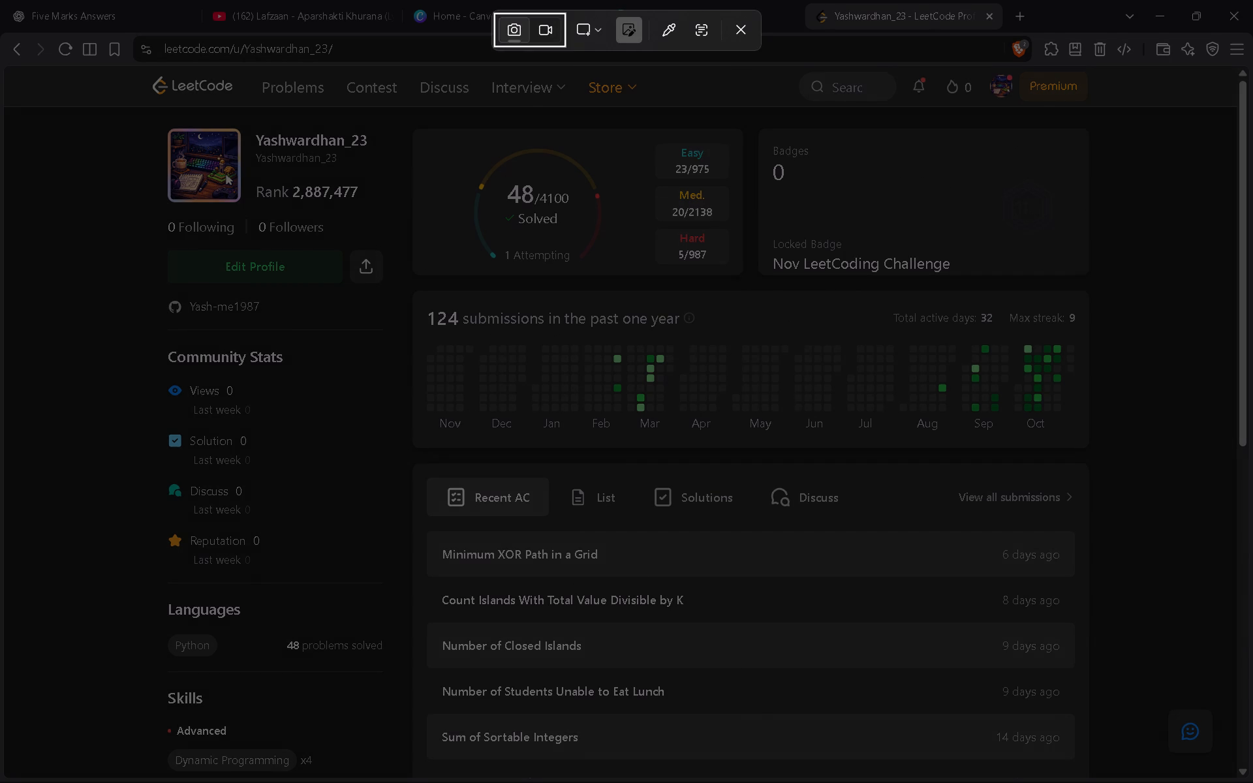
drag(34, 67, 1252, 782)
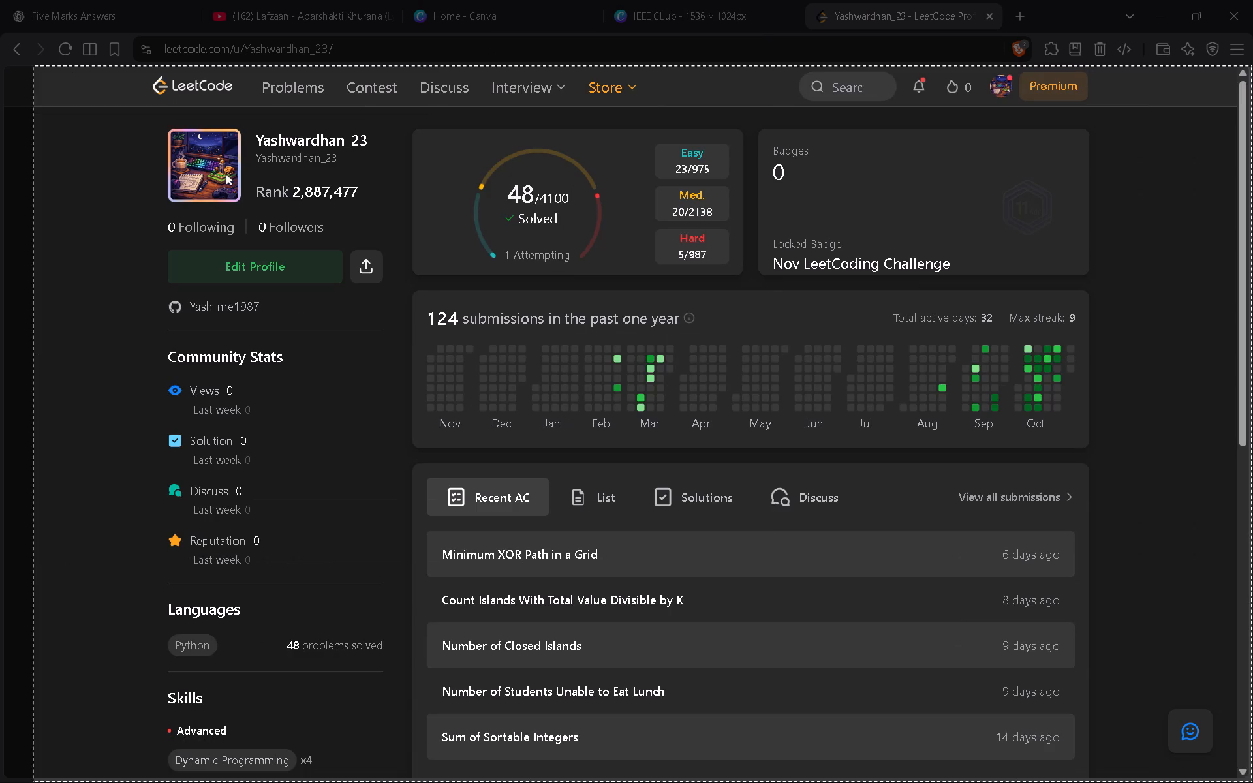
drag(1252, 782, 1203, 775)
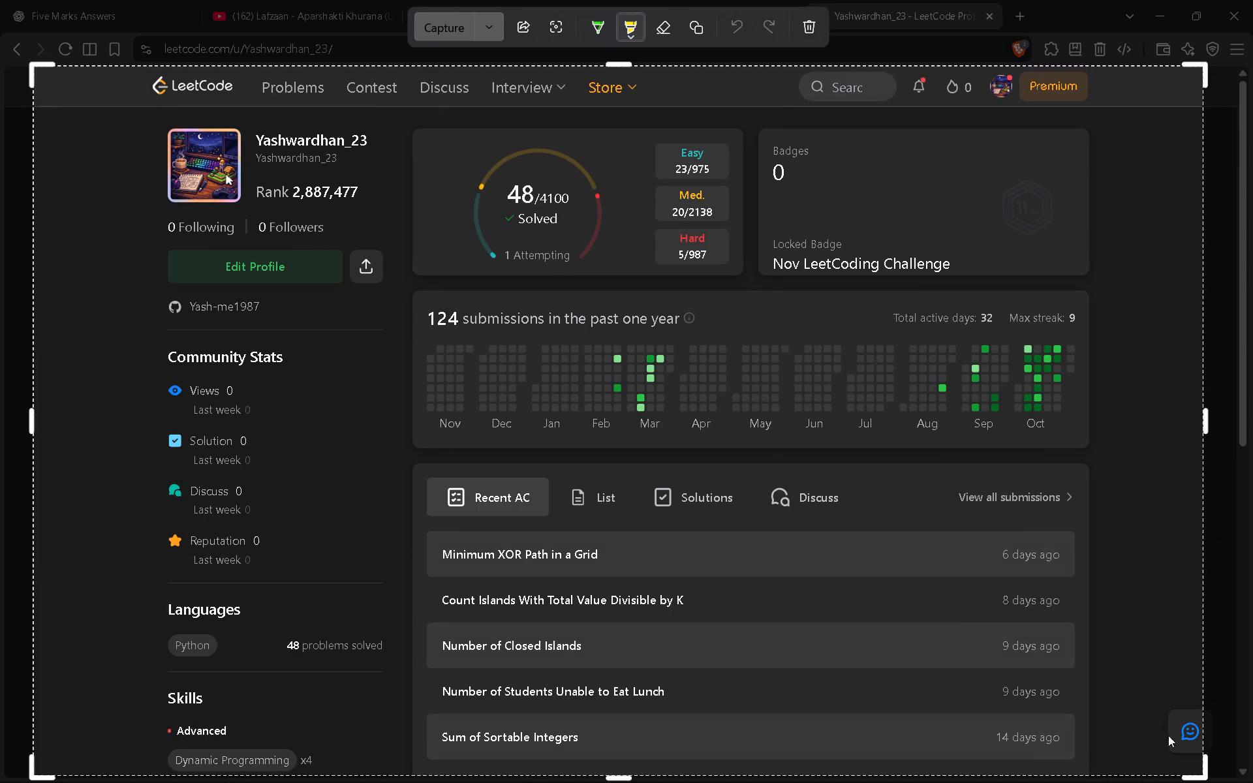
click(454, 31)
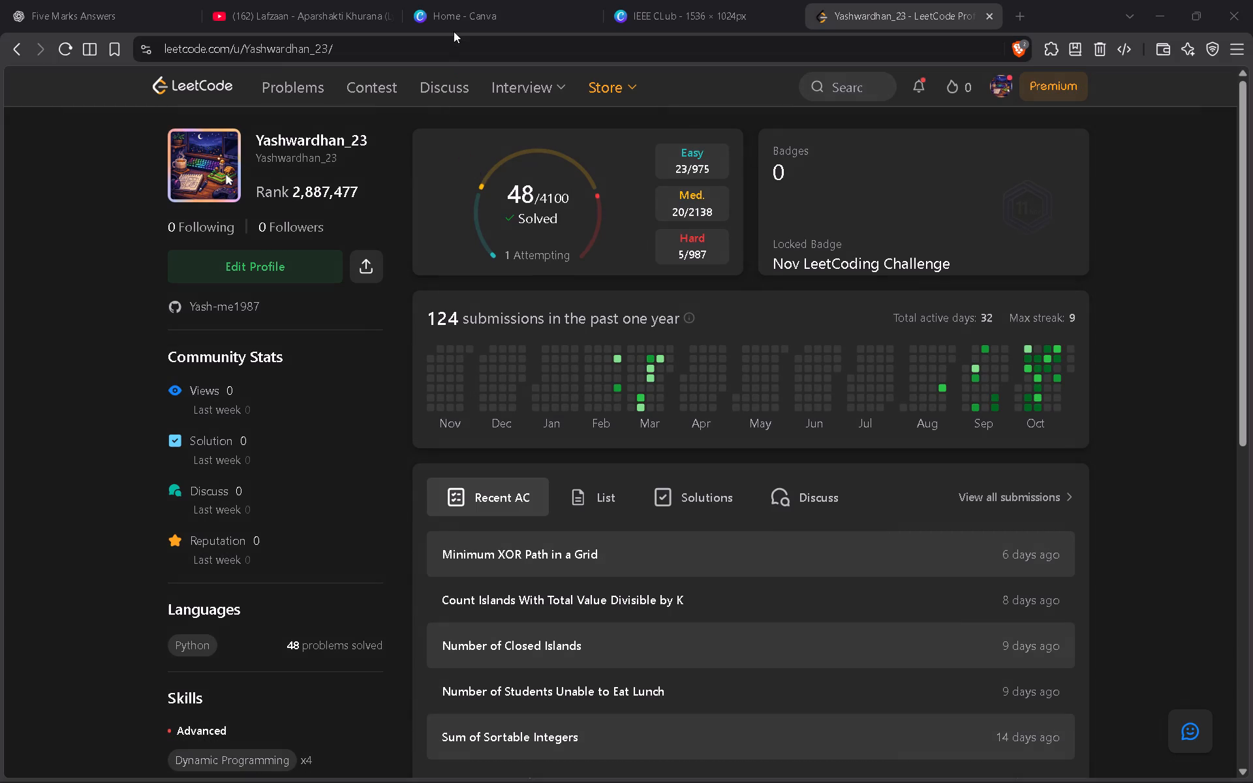
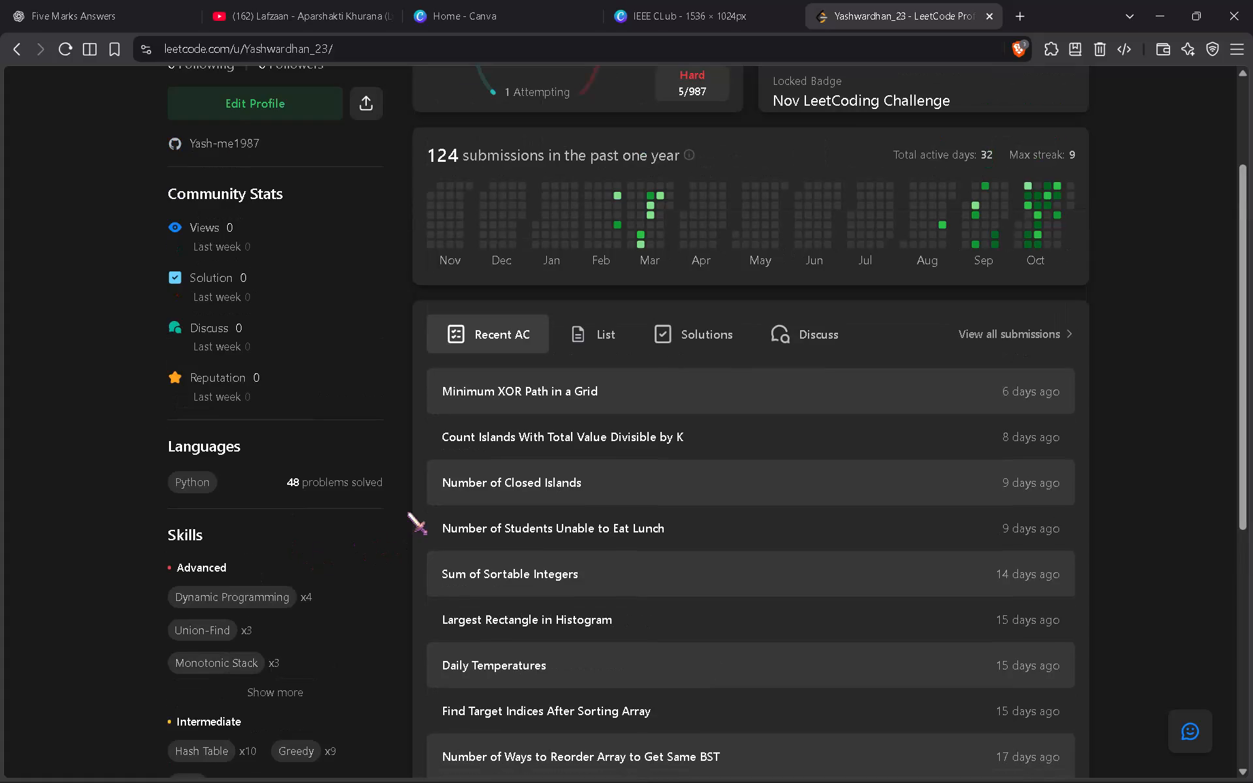
Return to the IEEE Club design and narrow the name's text box on the shirt back so the name wraps onto two lines.
scroll(388, 513, up, 5)
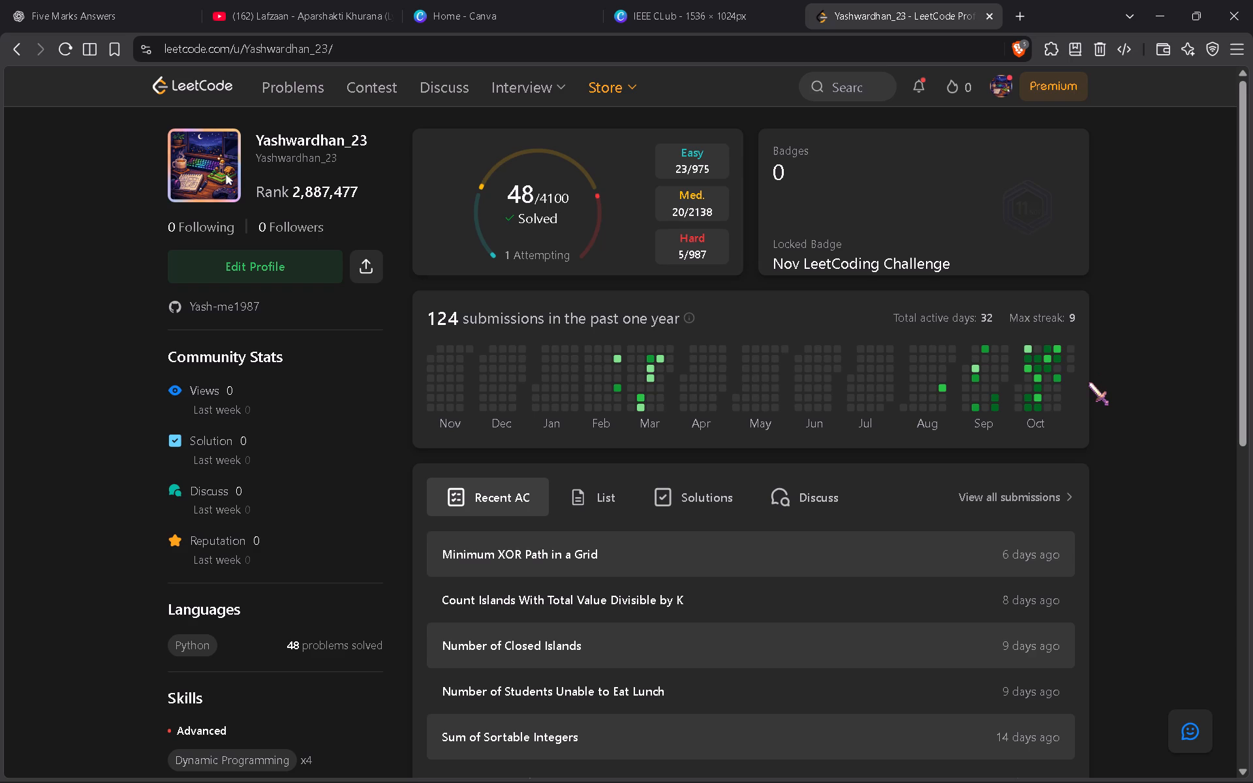
click(704, 0)
drag(963, 431, 834, 427)
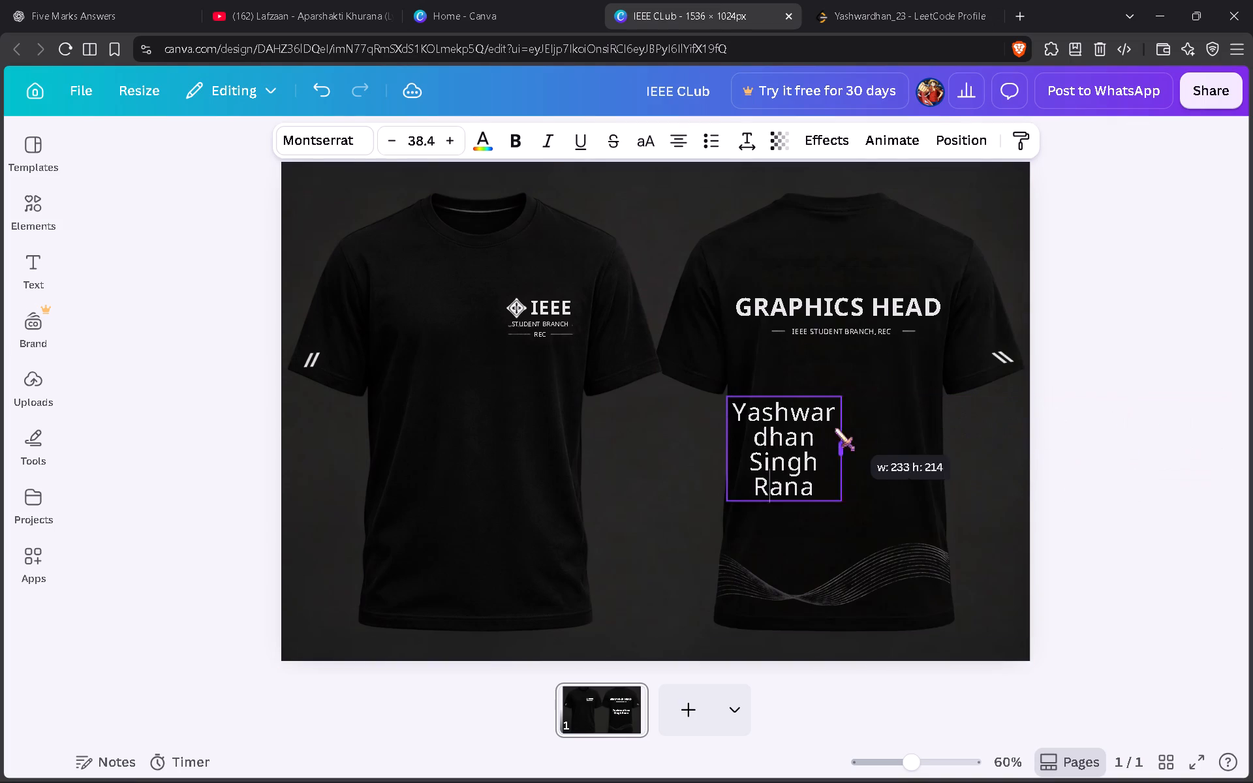
drag(834, 427, 912, 436)
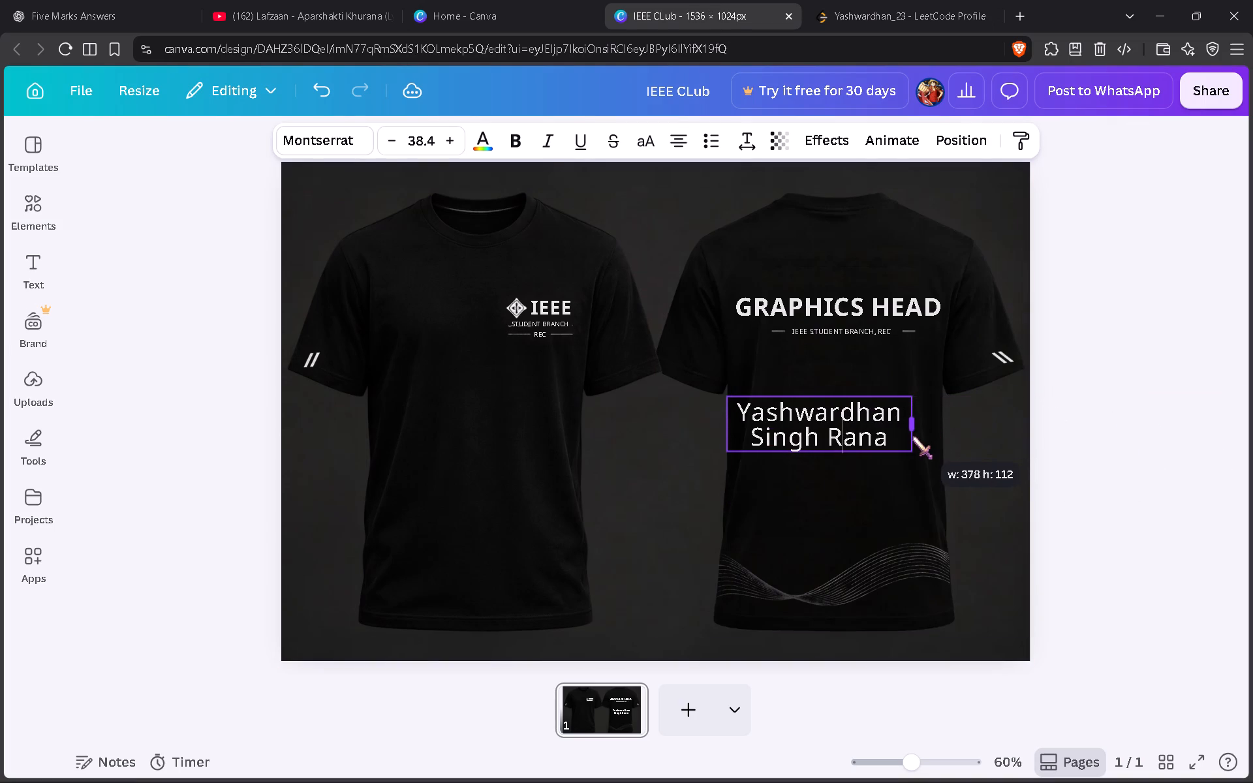
drag(912, 436, 927, 439)
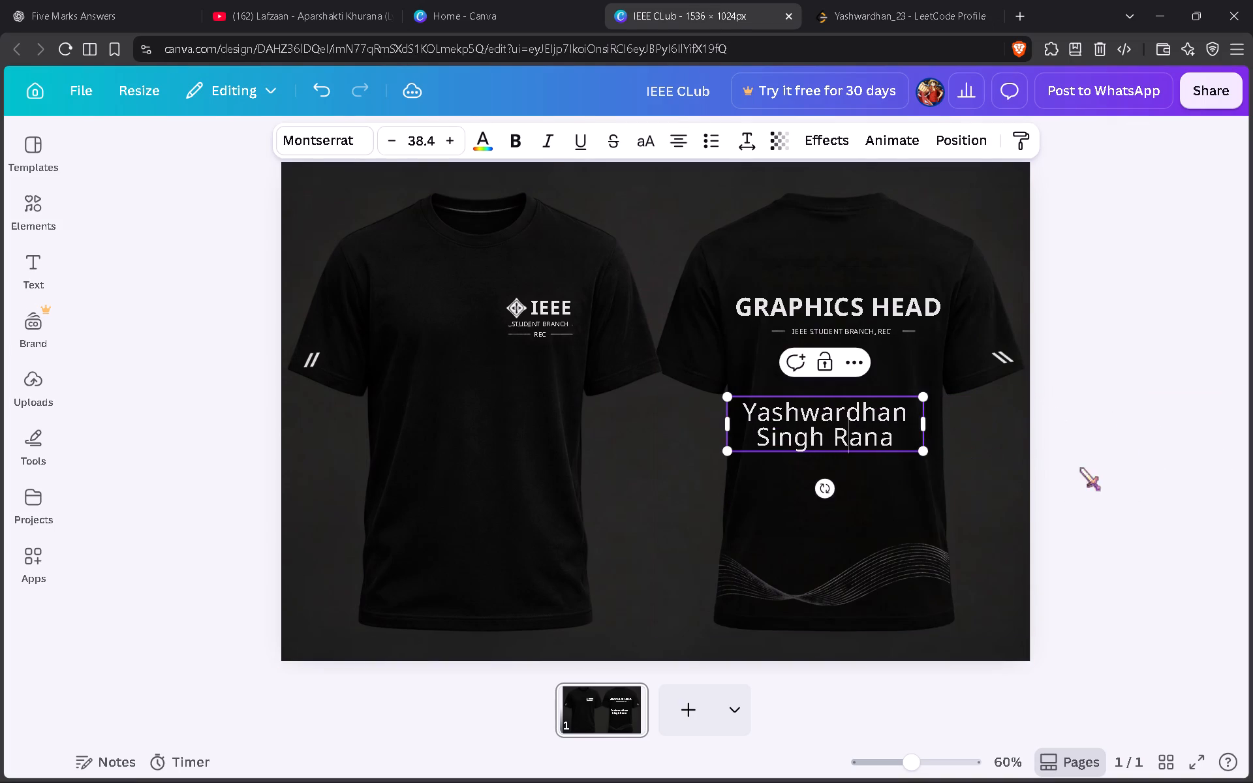
click(1129, 478)
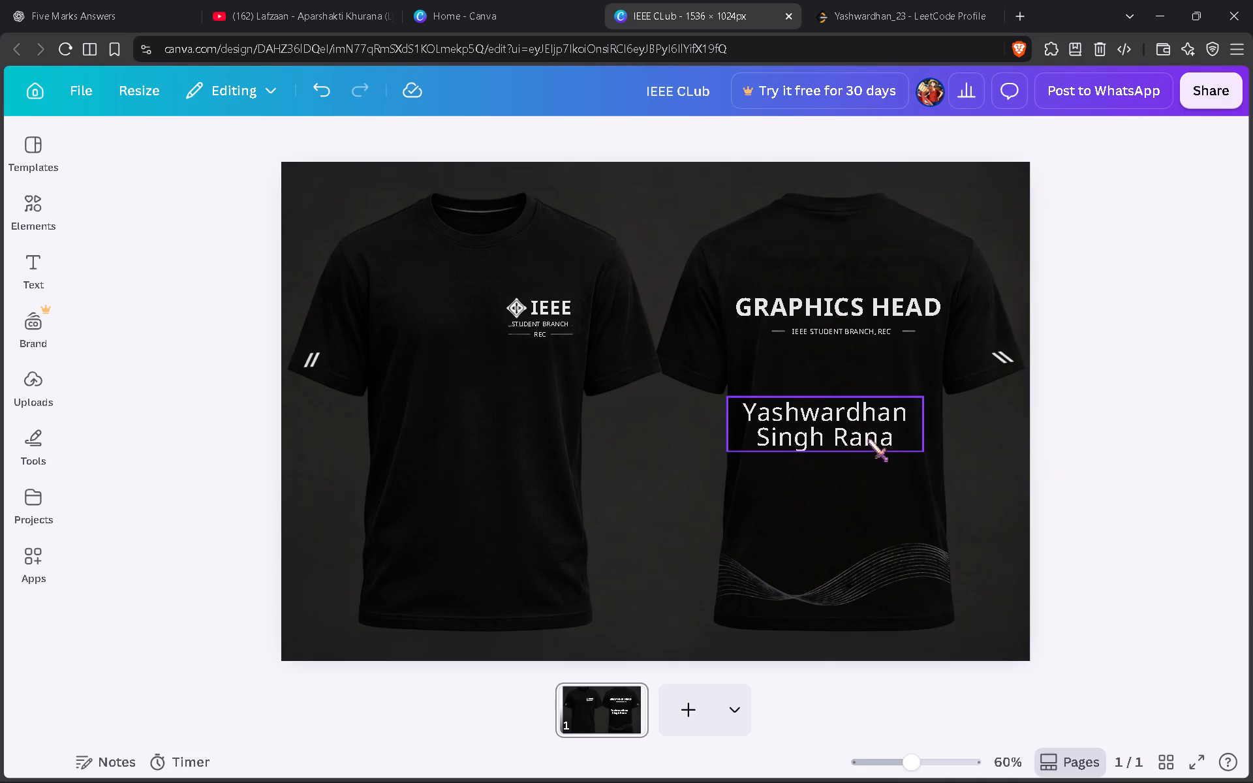
Make the name on the back of the T-shirt bold and set its font size to 24.
click(875, 393)
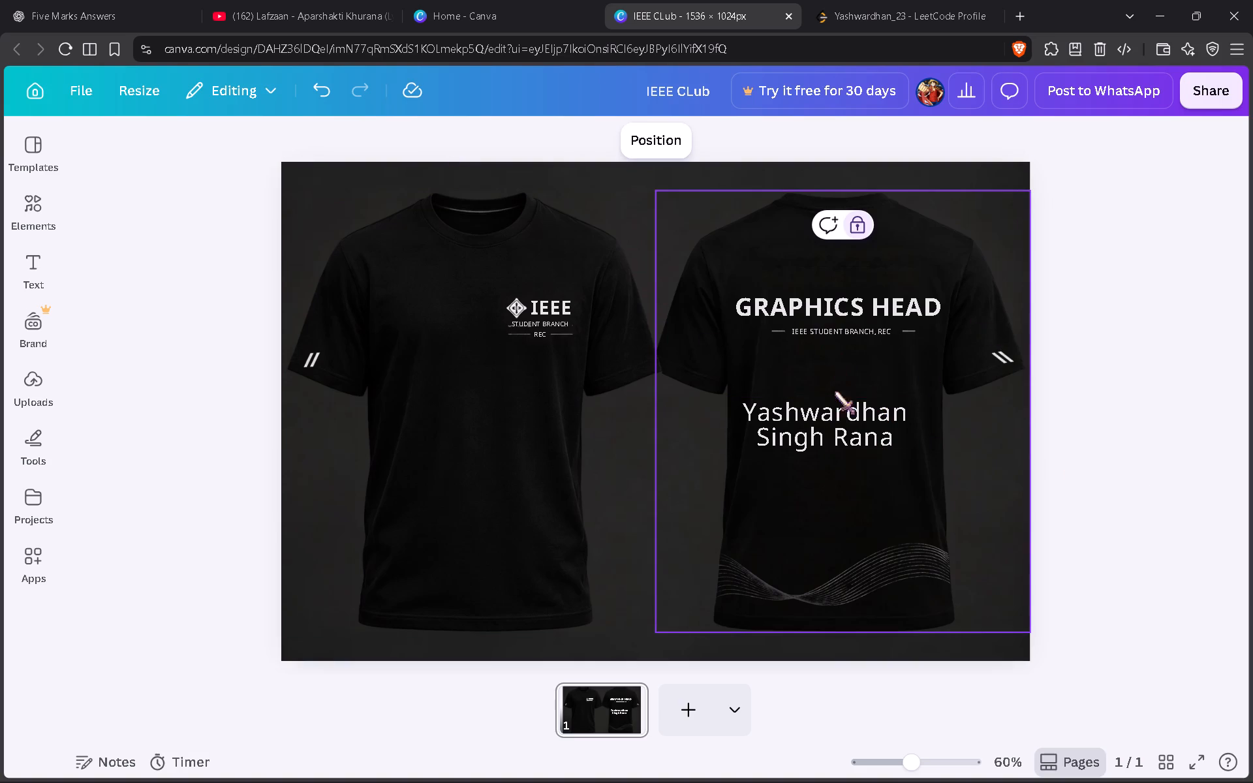
click(835, 405)
click(501, 133)
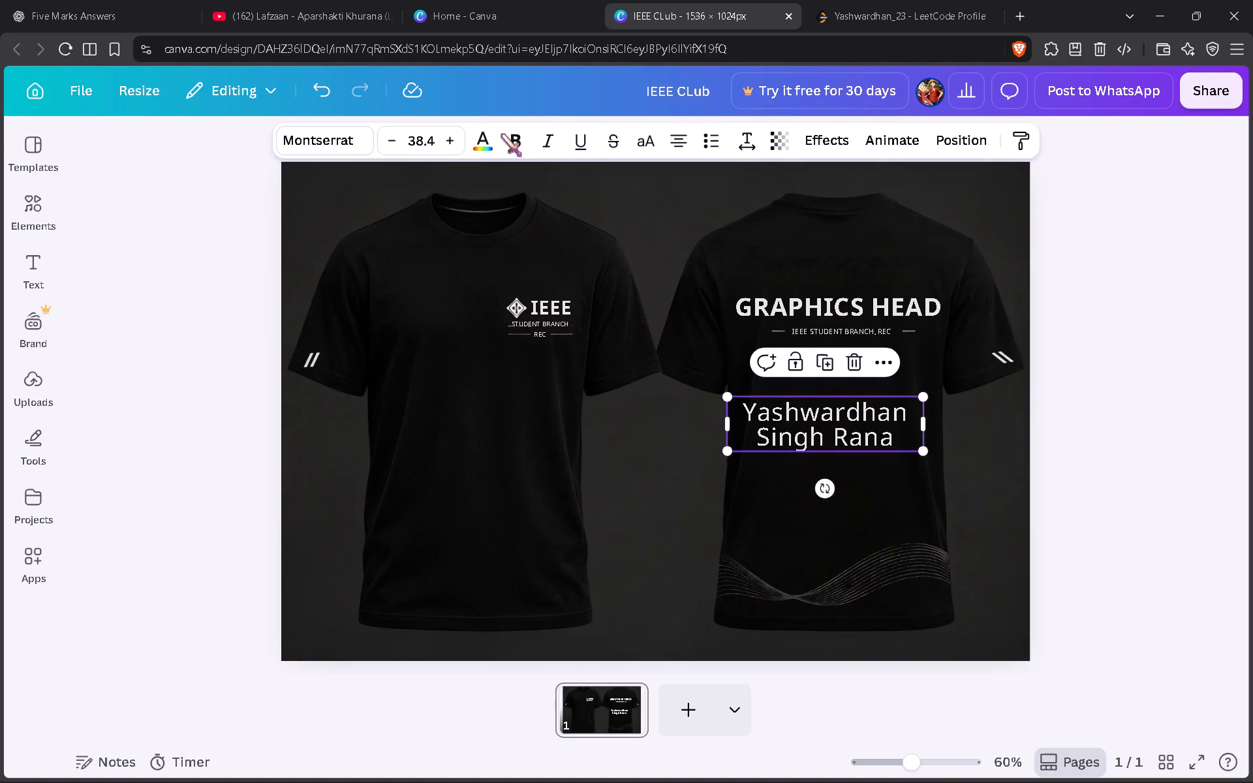
click(506, 142)
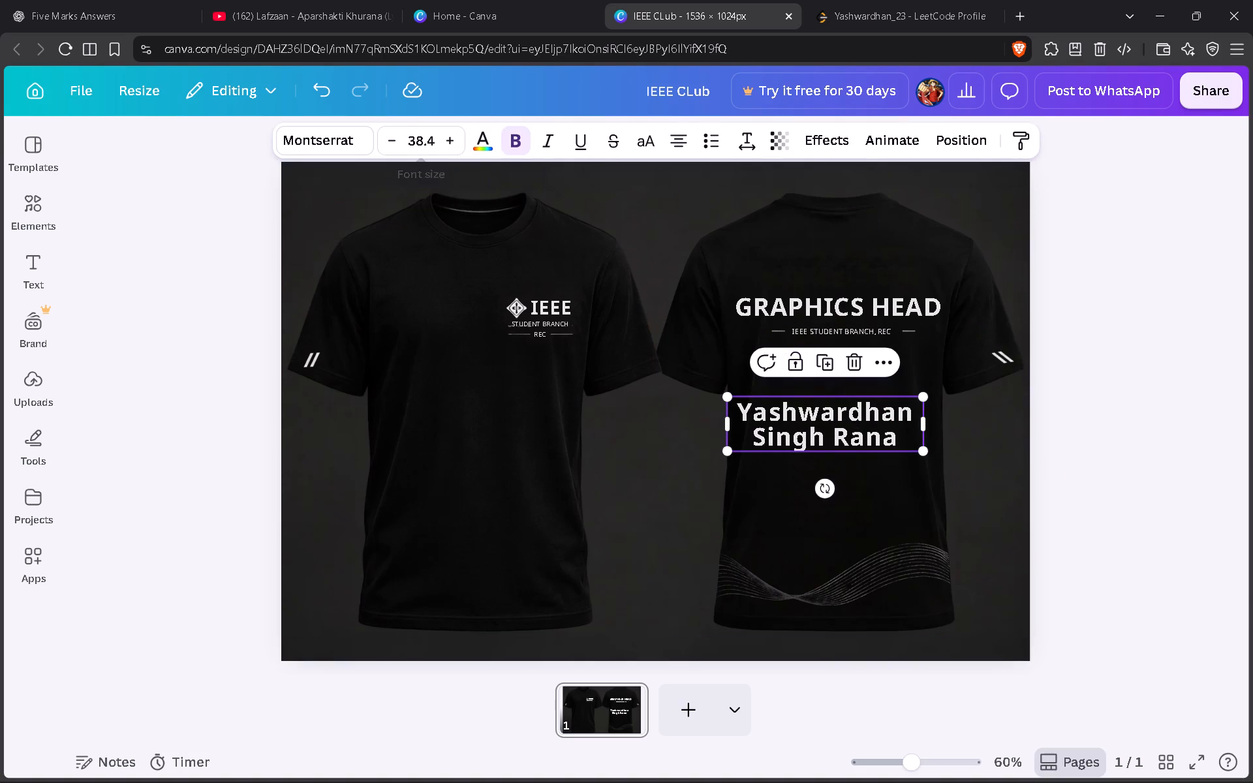
click(435, 139)
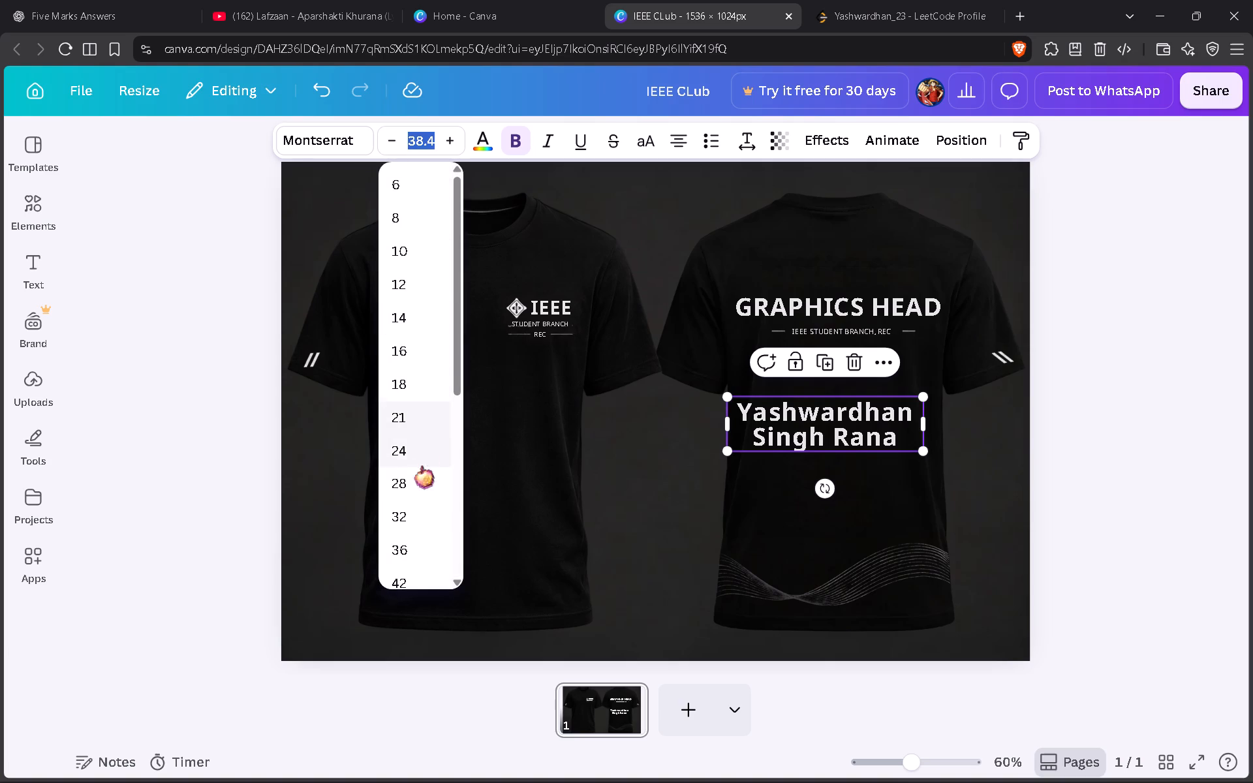
click(419, 476)
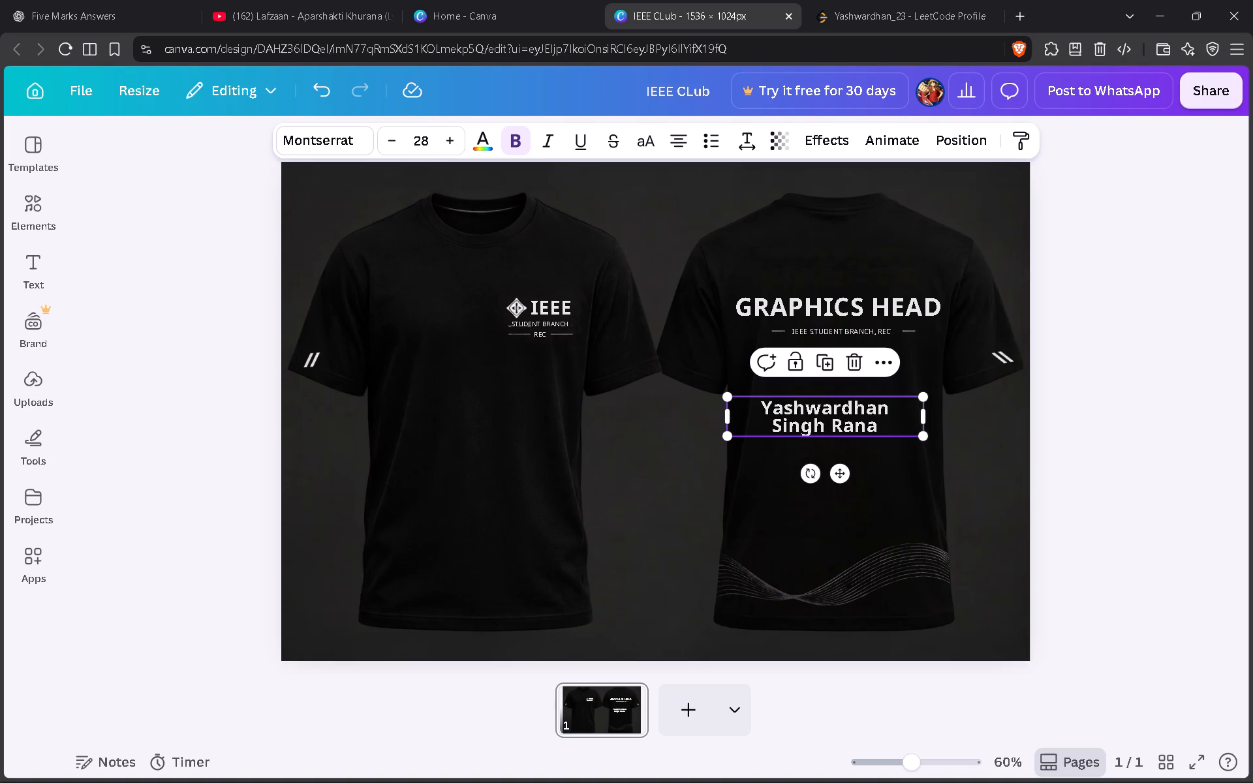
click(432, 146)
click(431, 445)
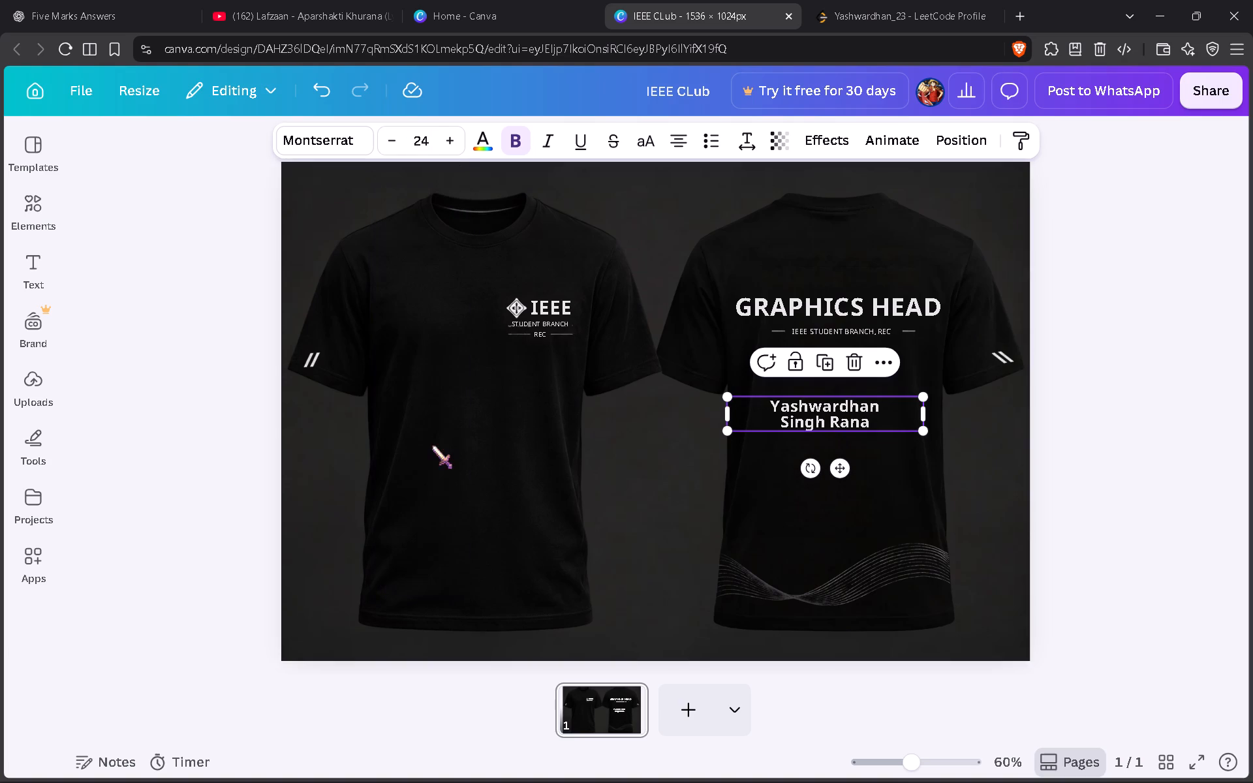
Re-enter the spaces between the name's words and widen its text box so the whole name fits on one line.
click(778, 423)
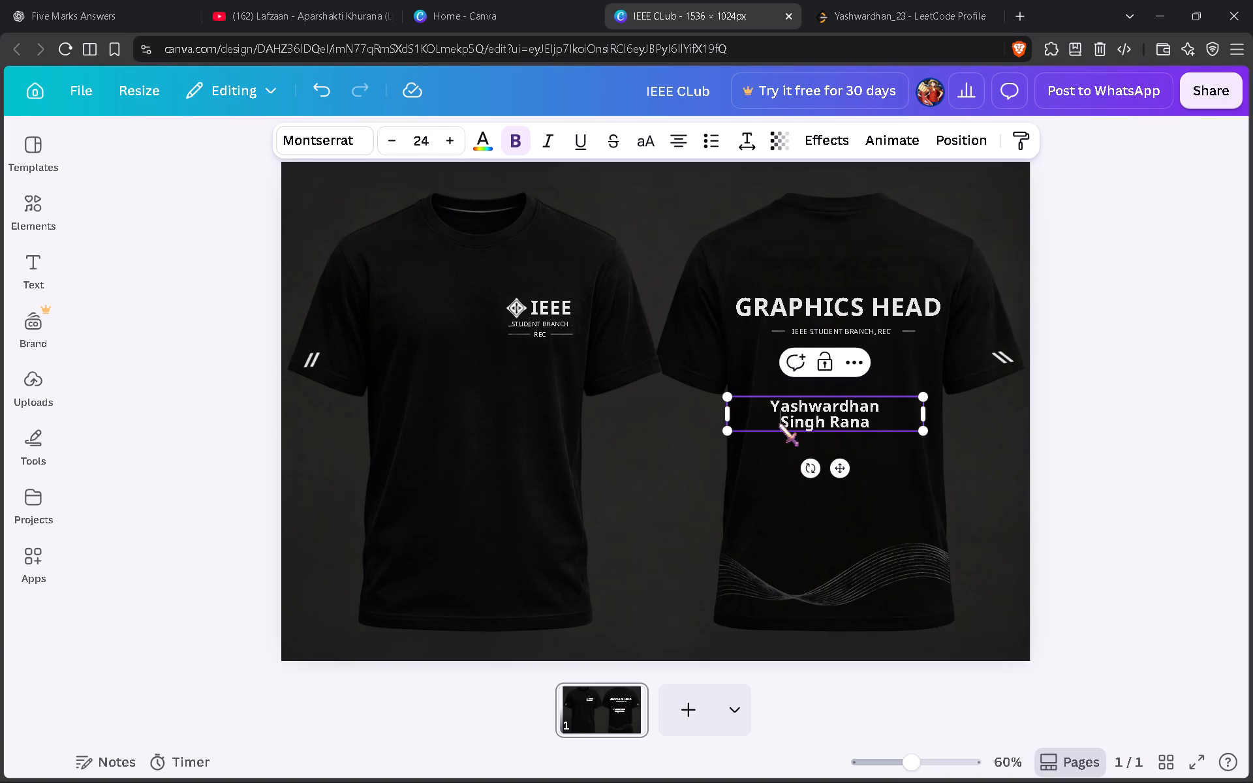
key(BackSpace)
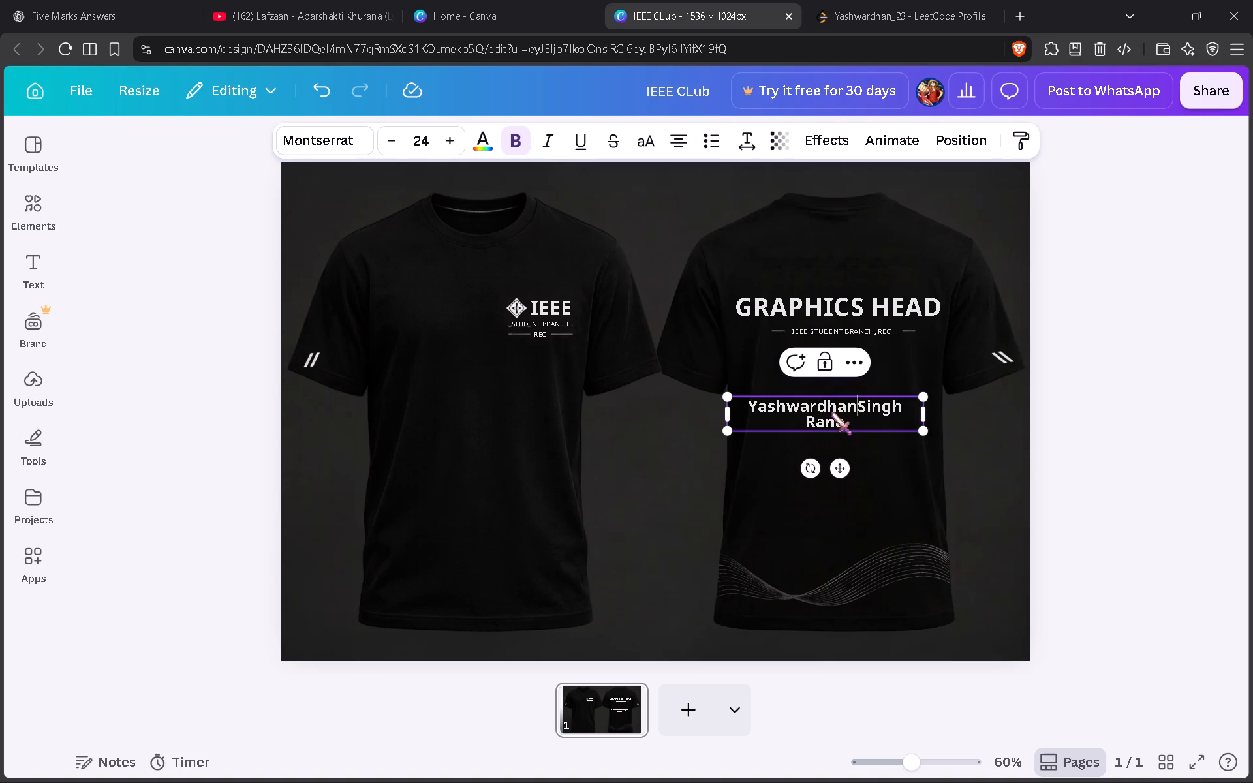
key(space)
click(804, 424)
key(BackSpace)
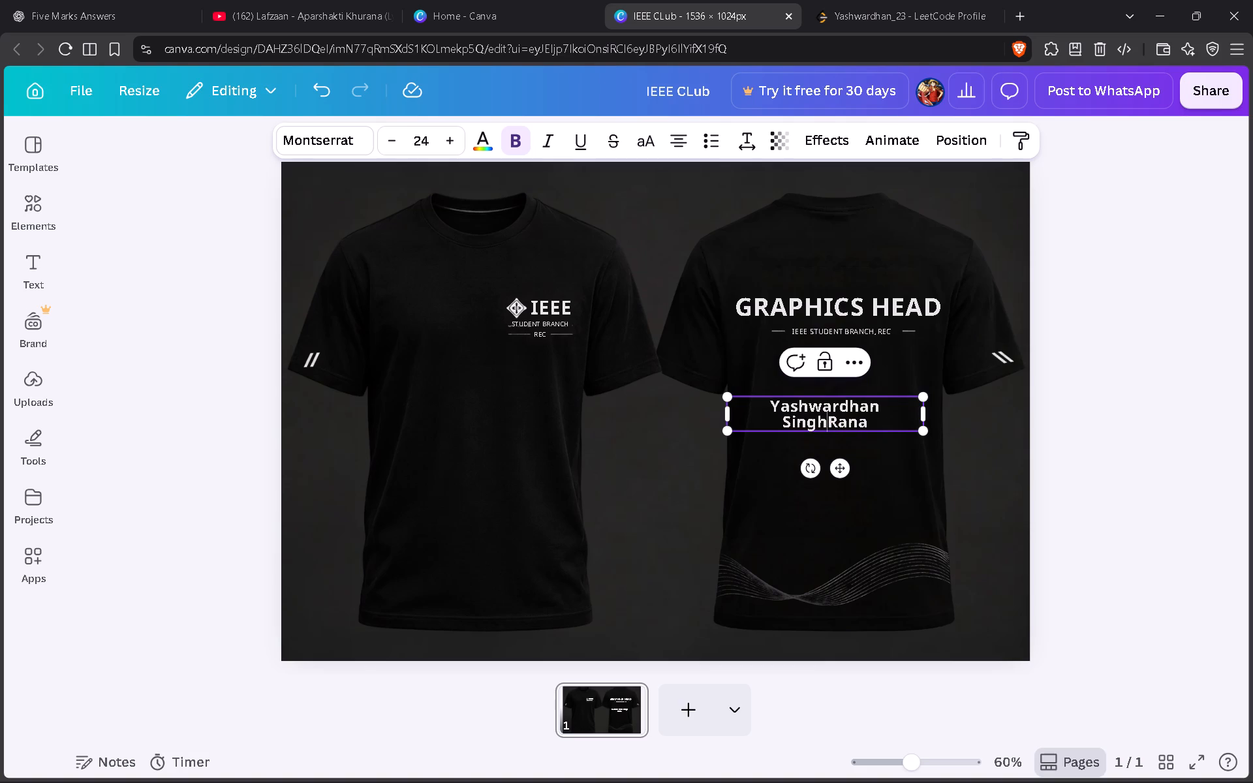
key(space)
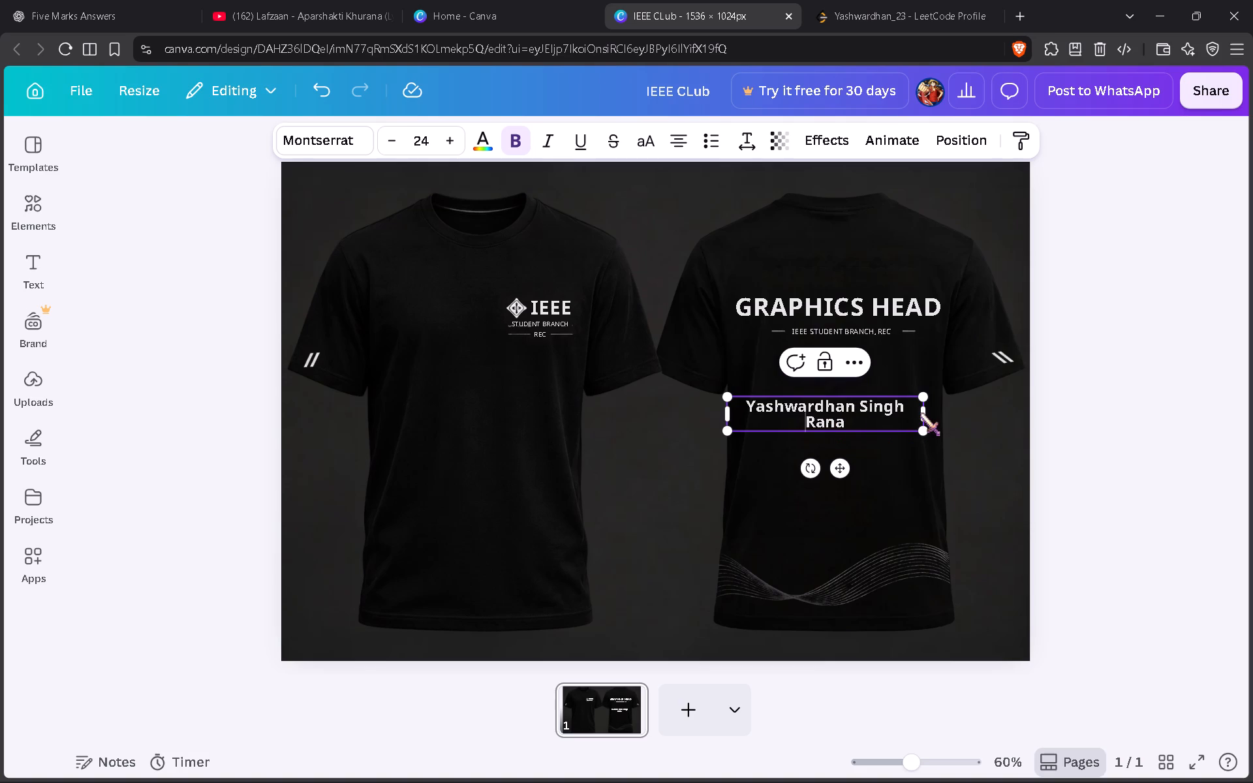
drag(923, 412, 933, 414)
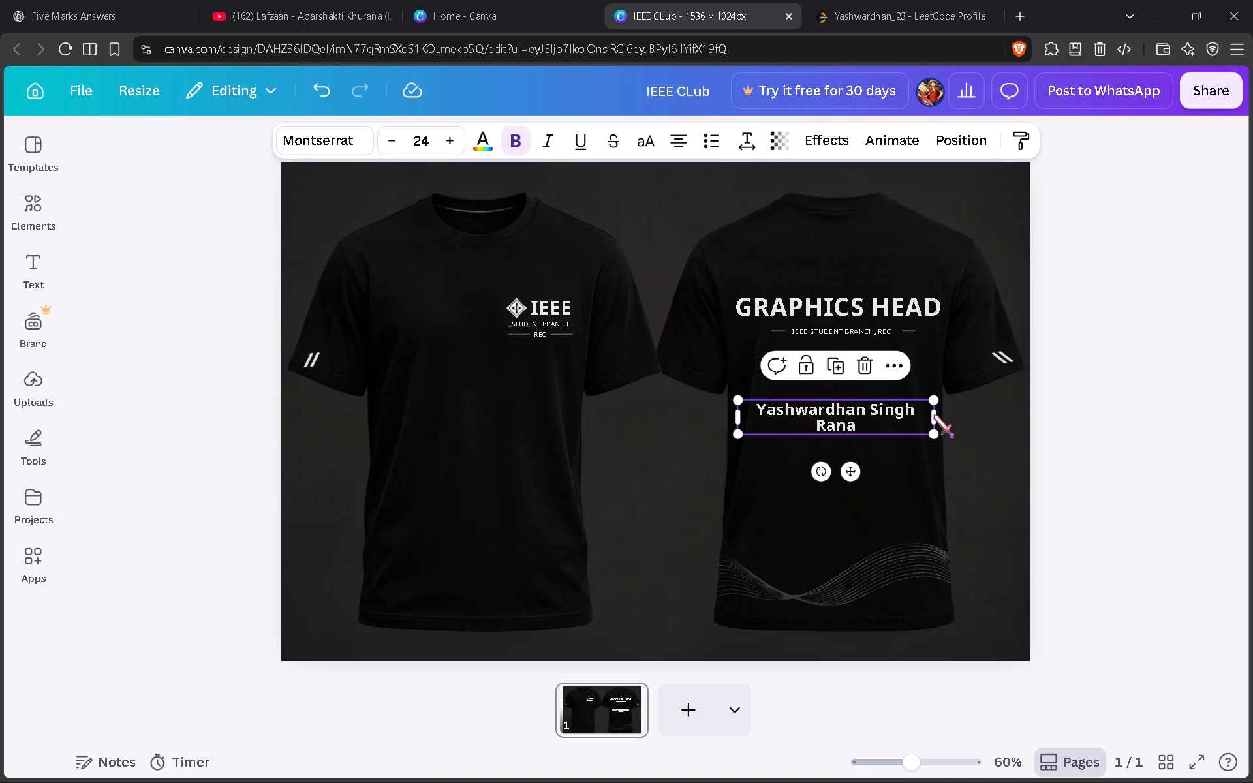
drag(934, 421, 969, 413)
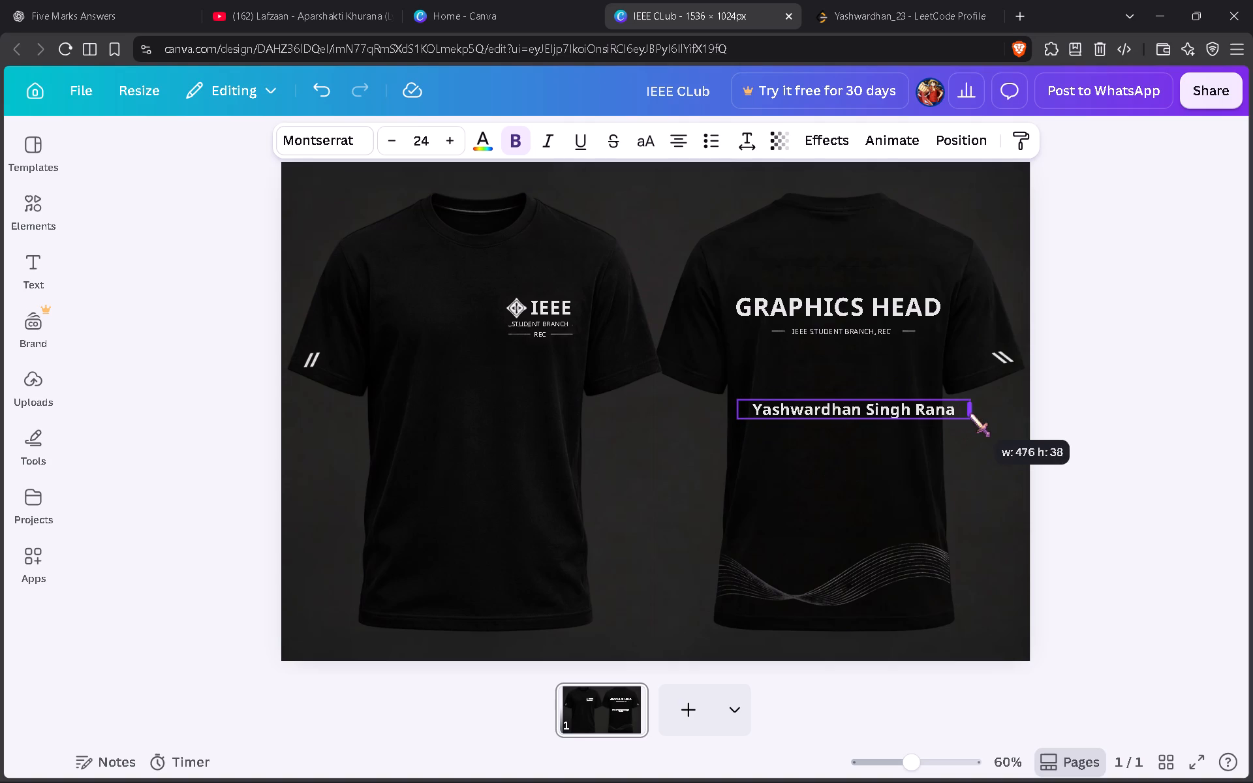
drag(969, 413, 952, 413)
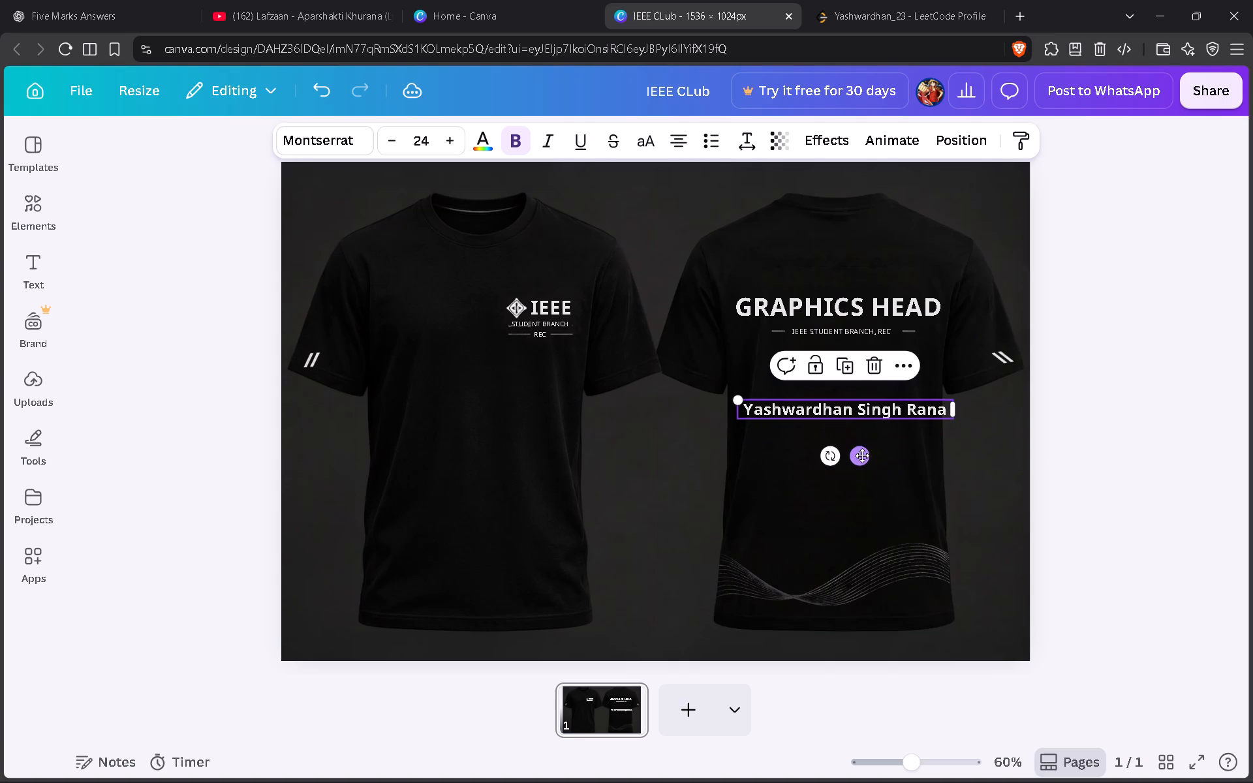
Move the name down the shirt back to just above the wave pattern and nudge it slightly to the right.
drag(862, 455, 851, 517)
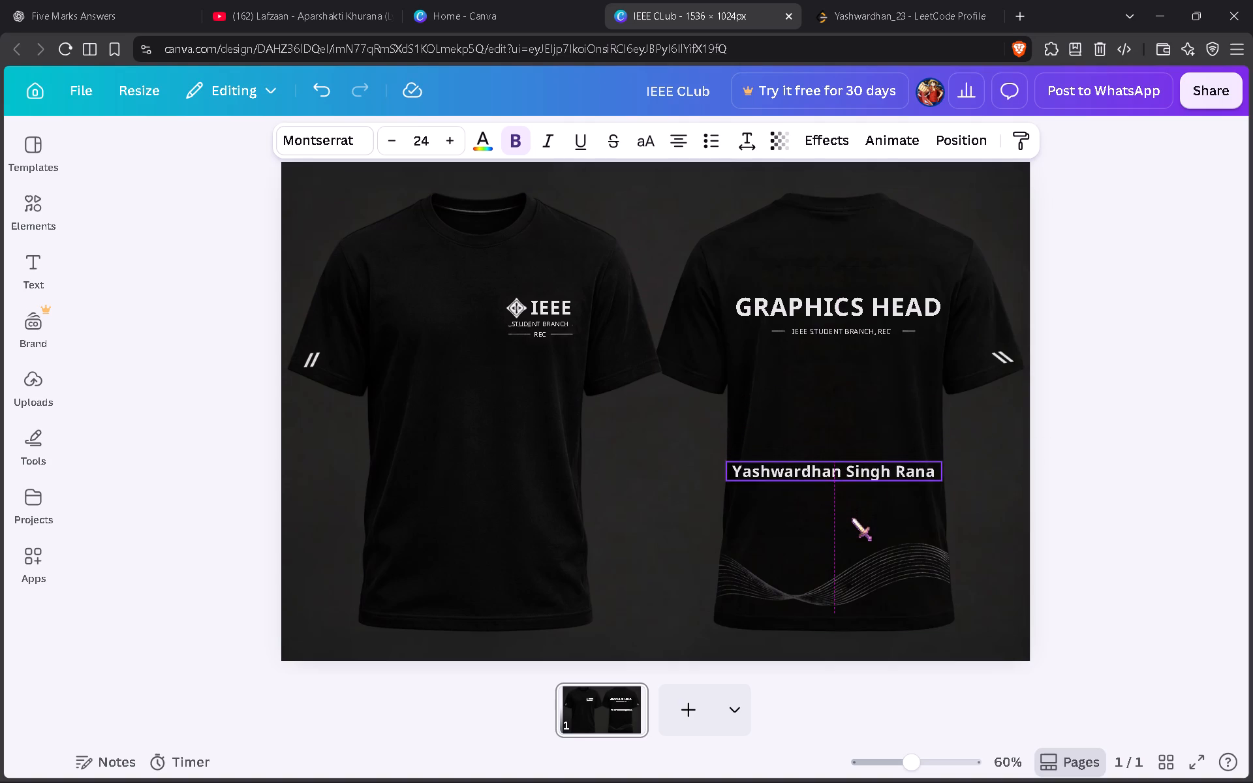
drag(851, 517, 851, 523)
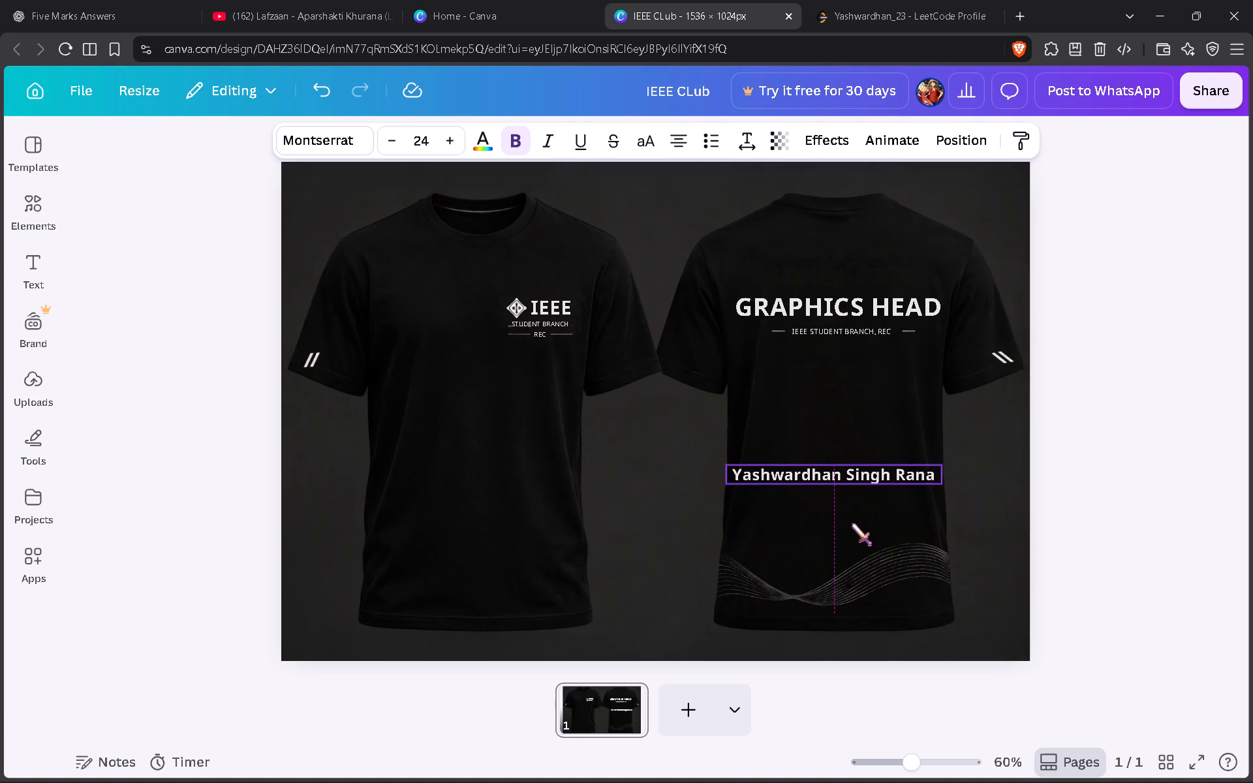
drag(851, 523, 852, 523)
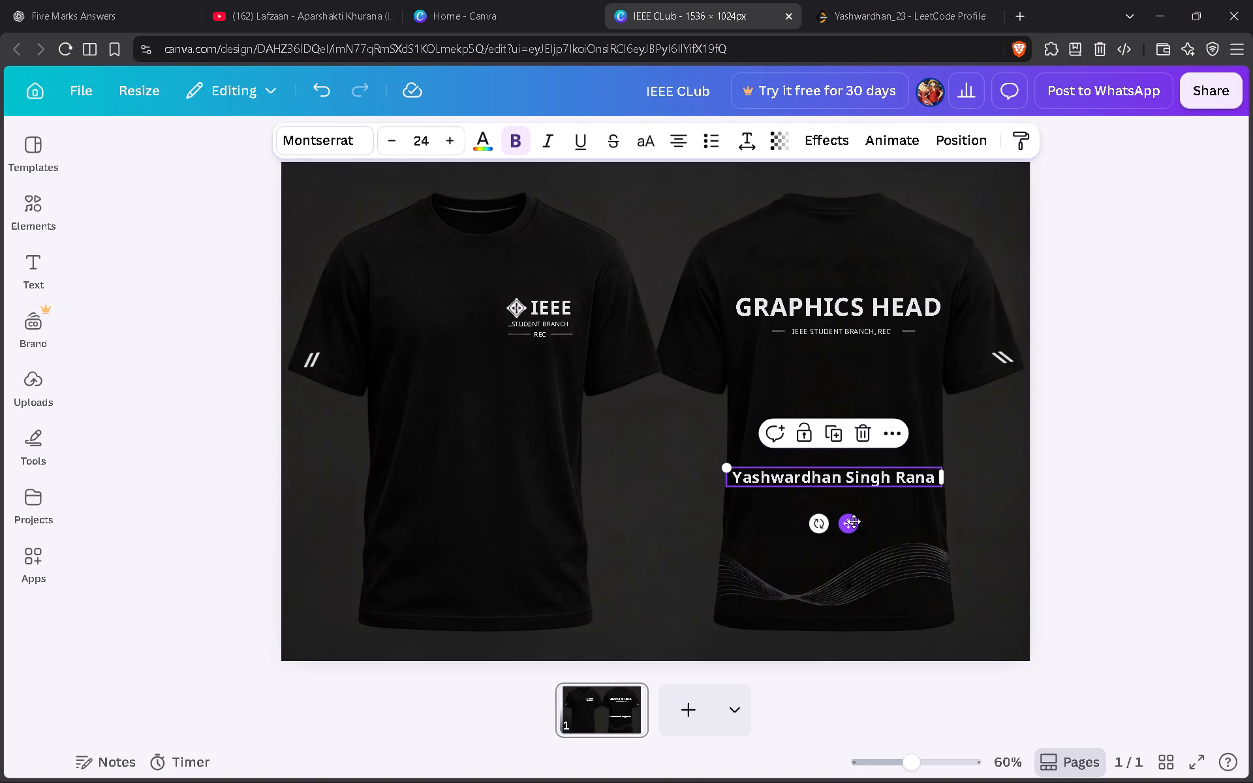
key(Right)
key(Right)
click(1047, 517)
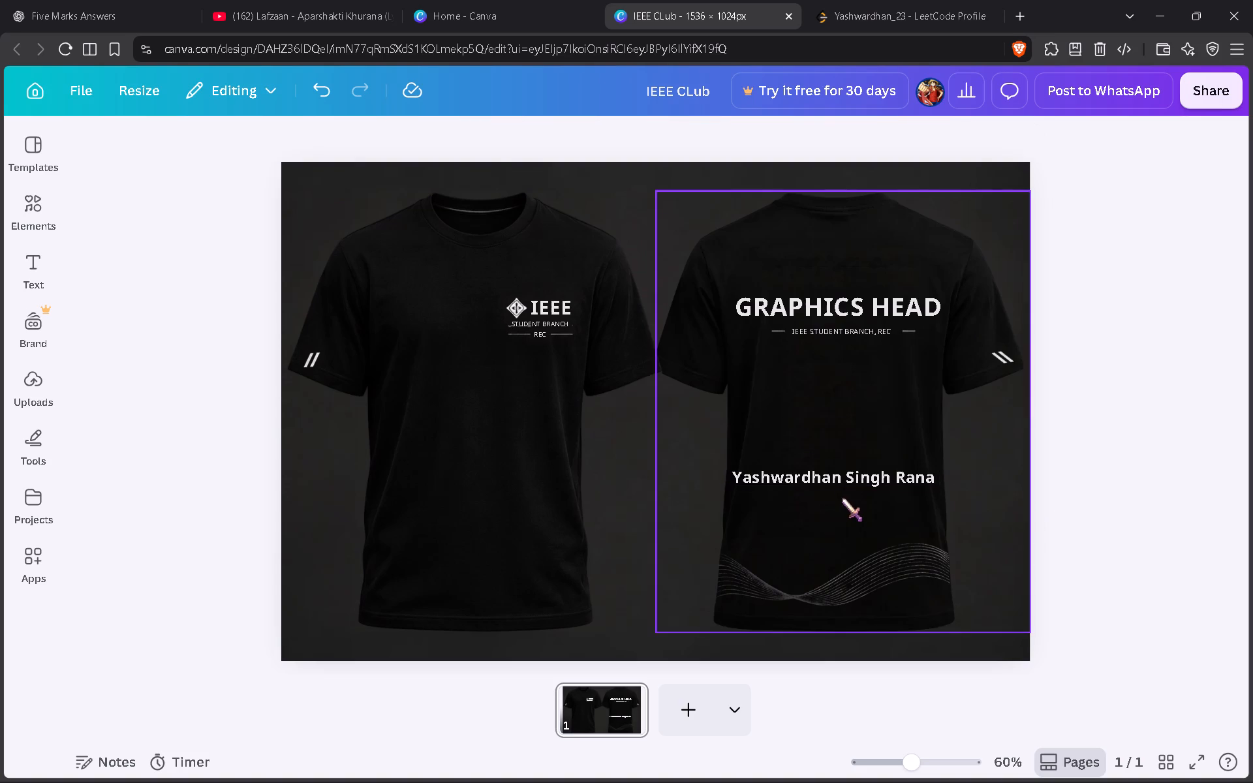
click(839, 484)
key(Right)
key(Right)
key(Right)
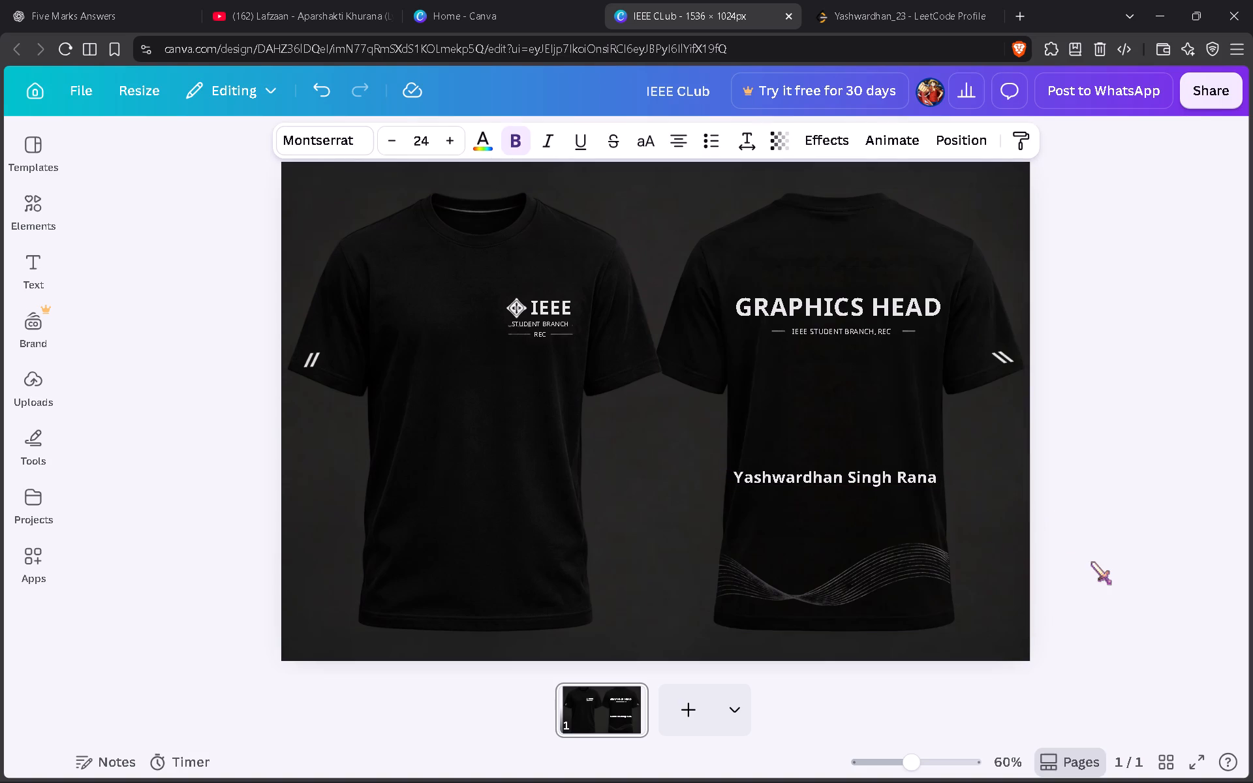
Try the GRAPHICS HEAD heading lower on the shirt back, and place it back above the IEEE STUDENT BRANCH, REC line.
drag(854, 315, 854, 422)
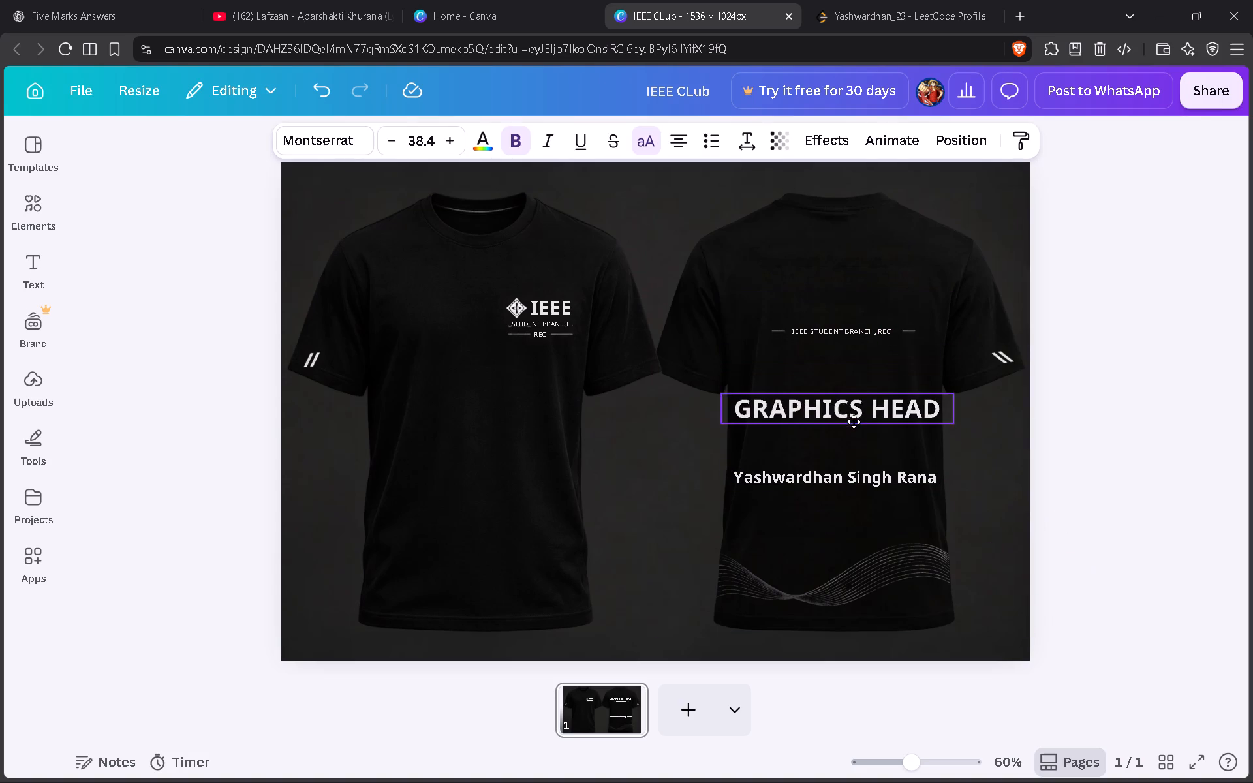
drag(854, 422, 867, 382)
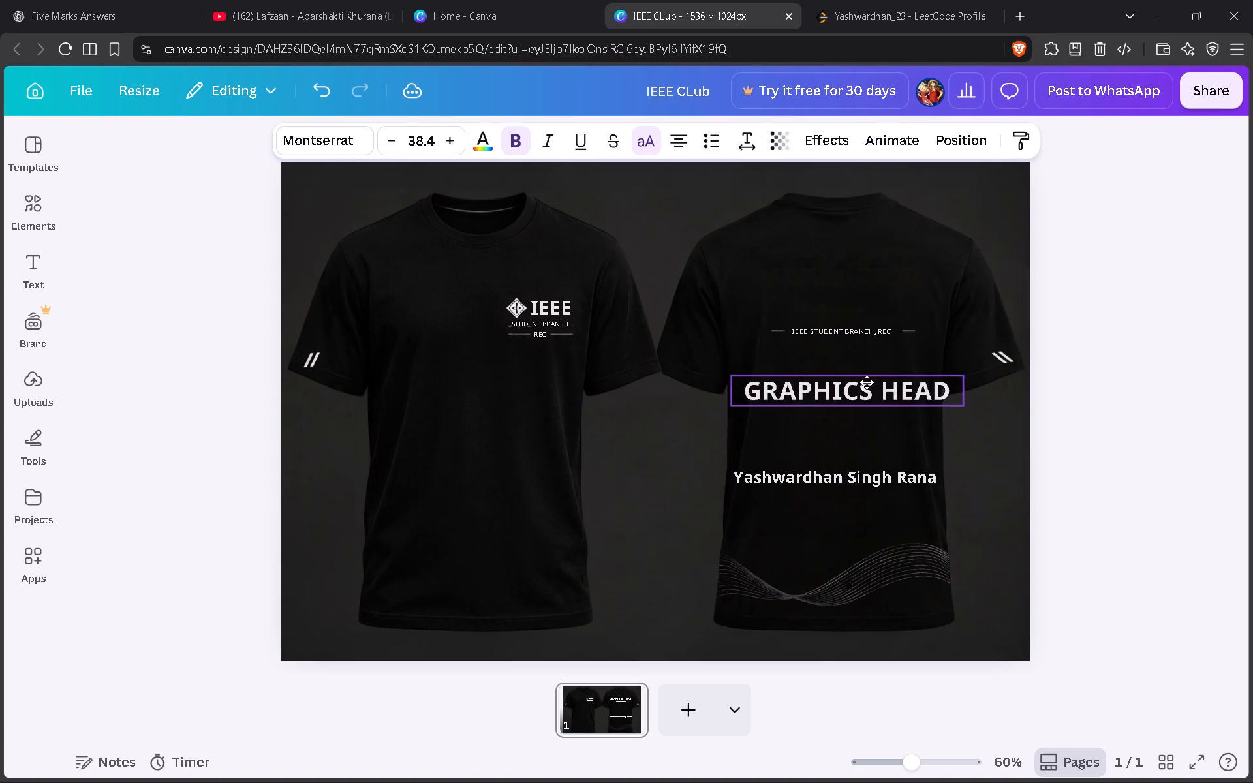
drag(867, 382, 863, 310)
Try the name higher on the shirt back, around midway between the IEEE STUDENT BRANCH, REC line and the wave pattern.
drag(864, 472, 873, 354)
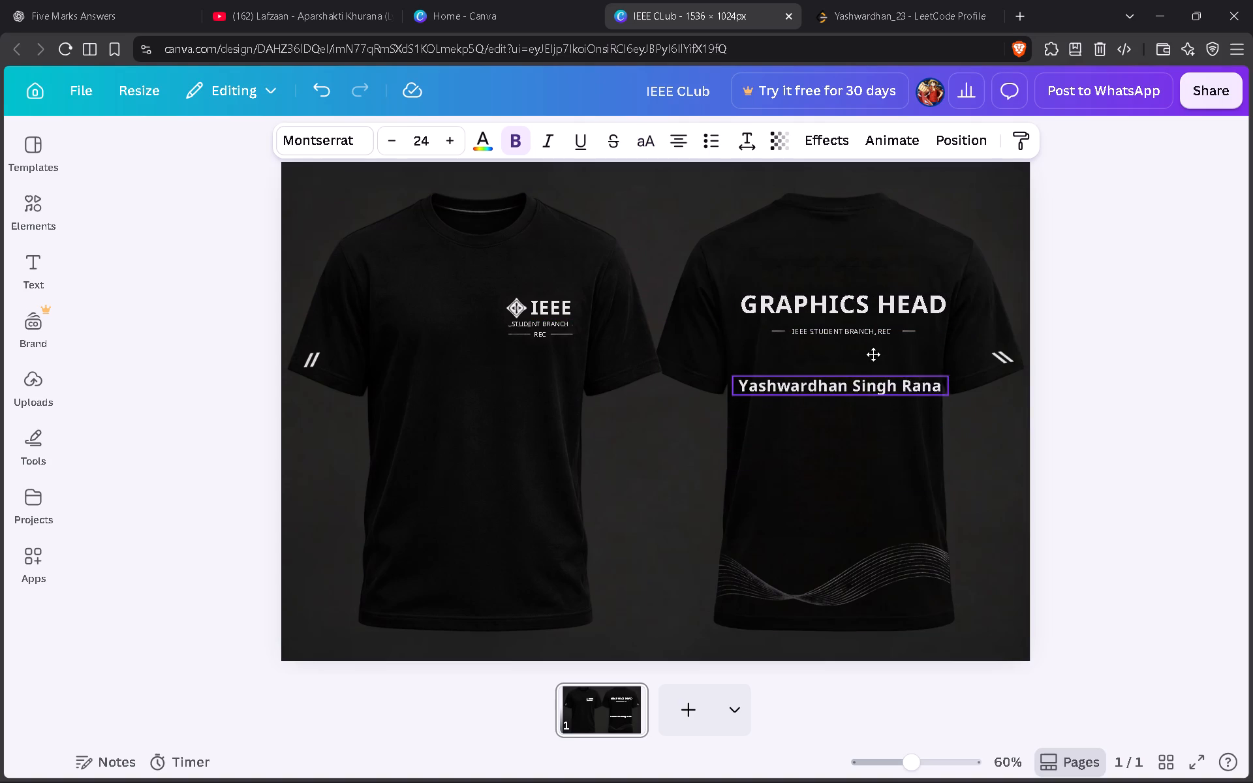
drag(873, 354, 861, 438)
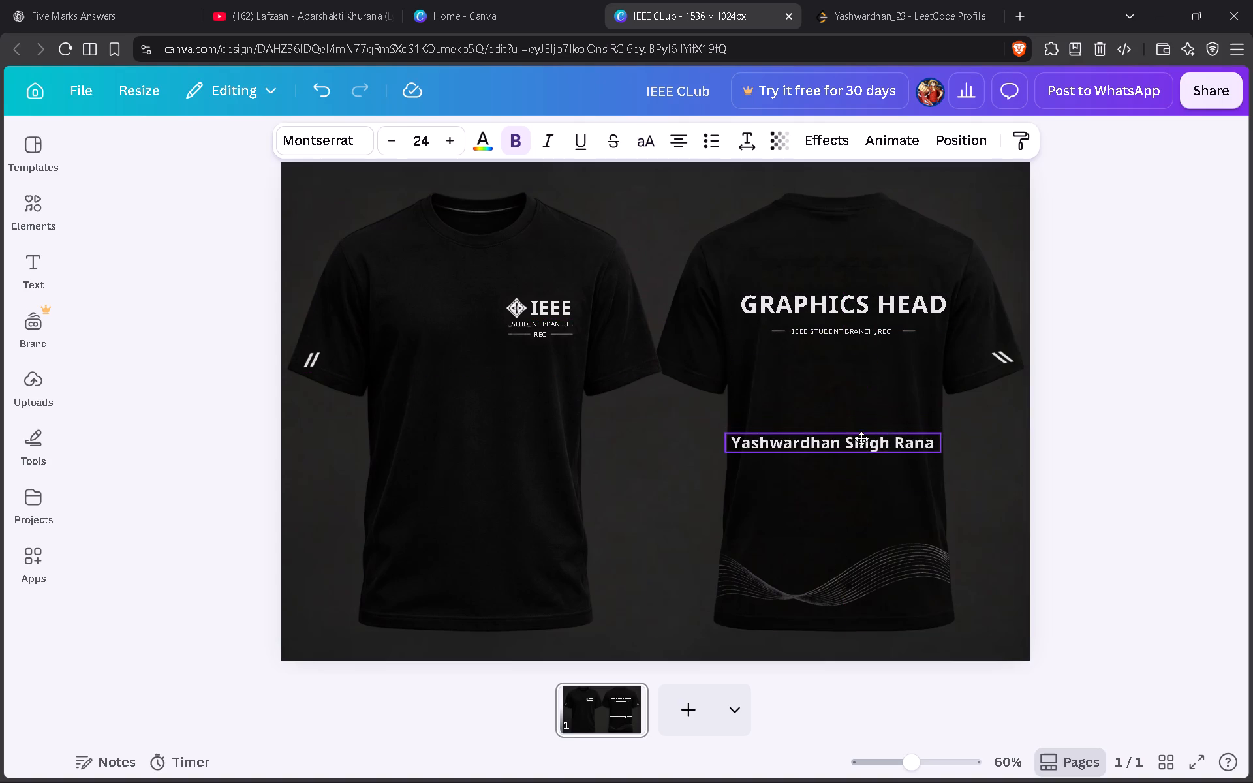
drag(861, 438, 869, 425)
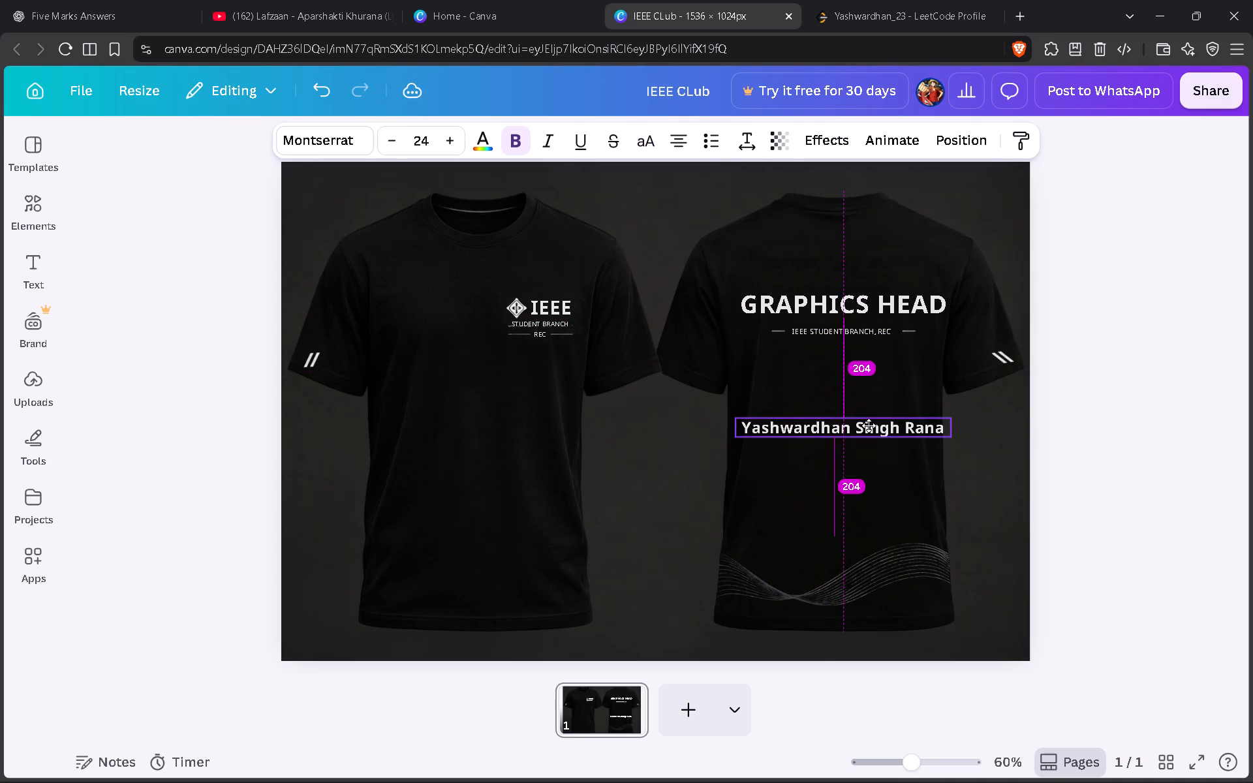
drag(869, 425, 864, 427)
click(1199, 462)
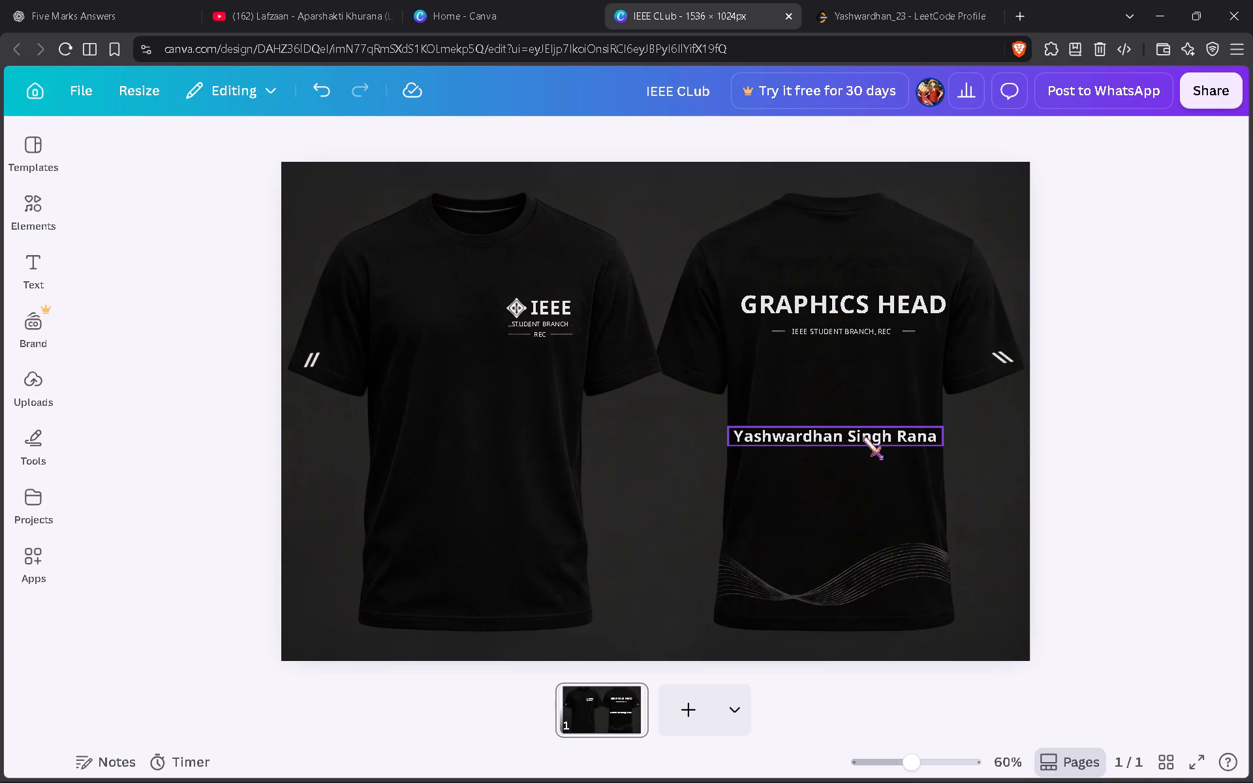
Move the name back down to a little above the wave pattern, centred on the shirt back.
drag(863, 437, 871, 476)
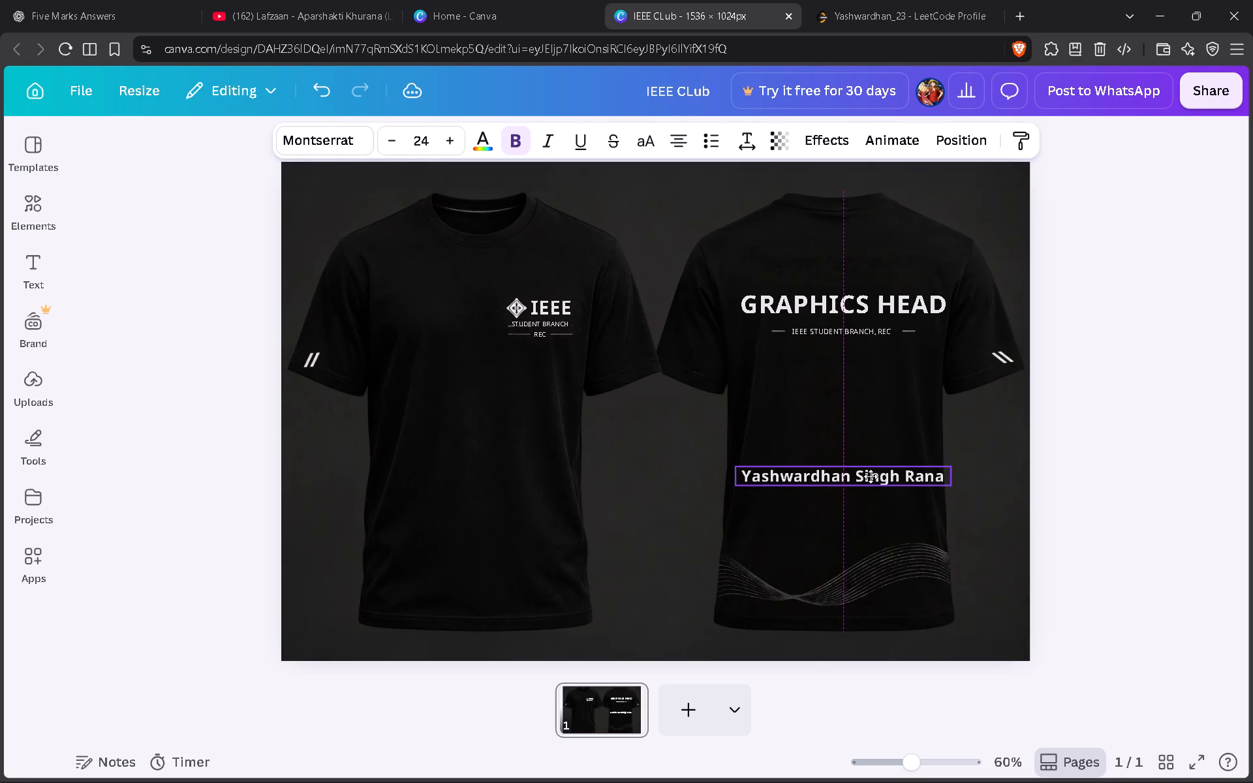
drag(871, 476, 869, 476)
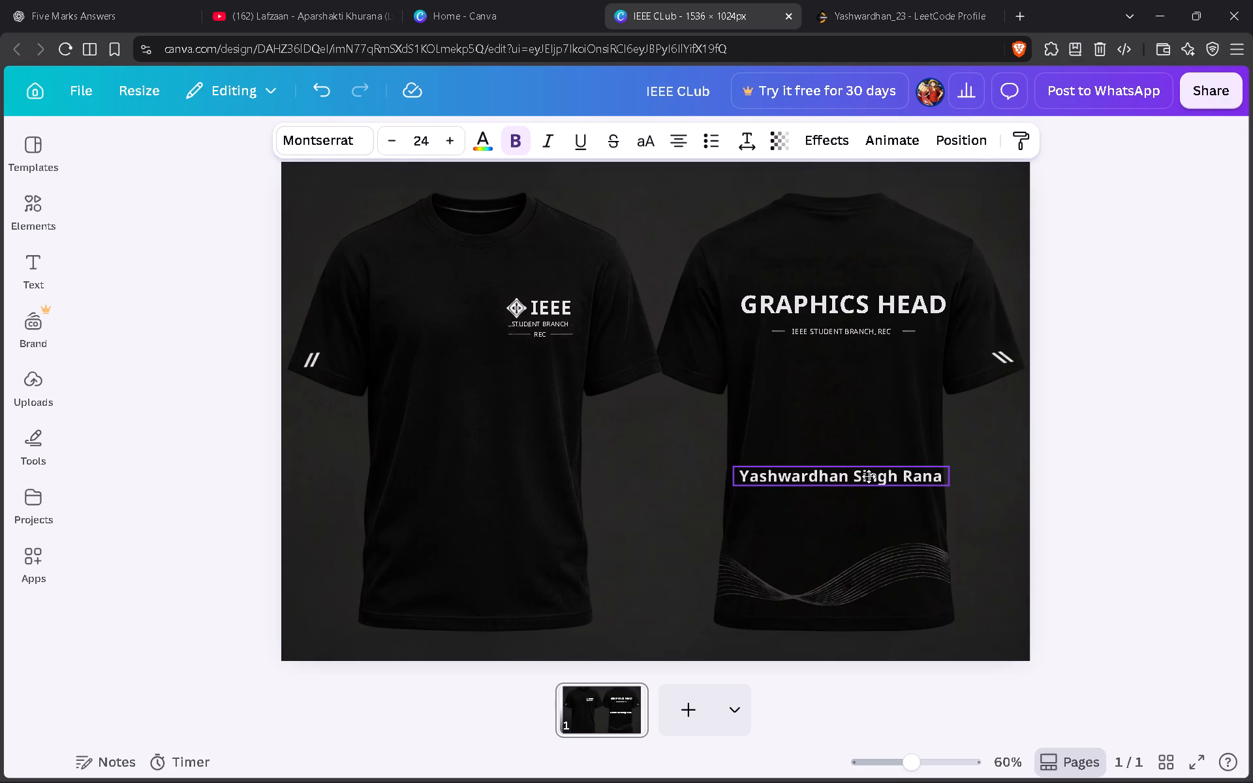
drag(869, 476, 869, 471)
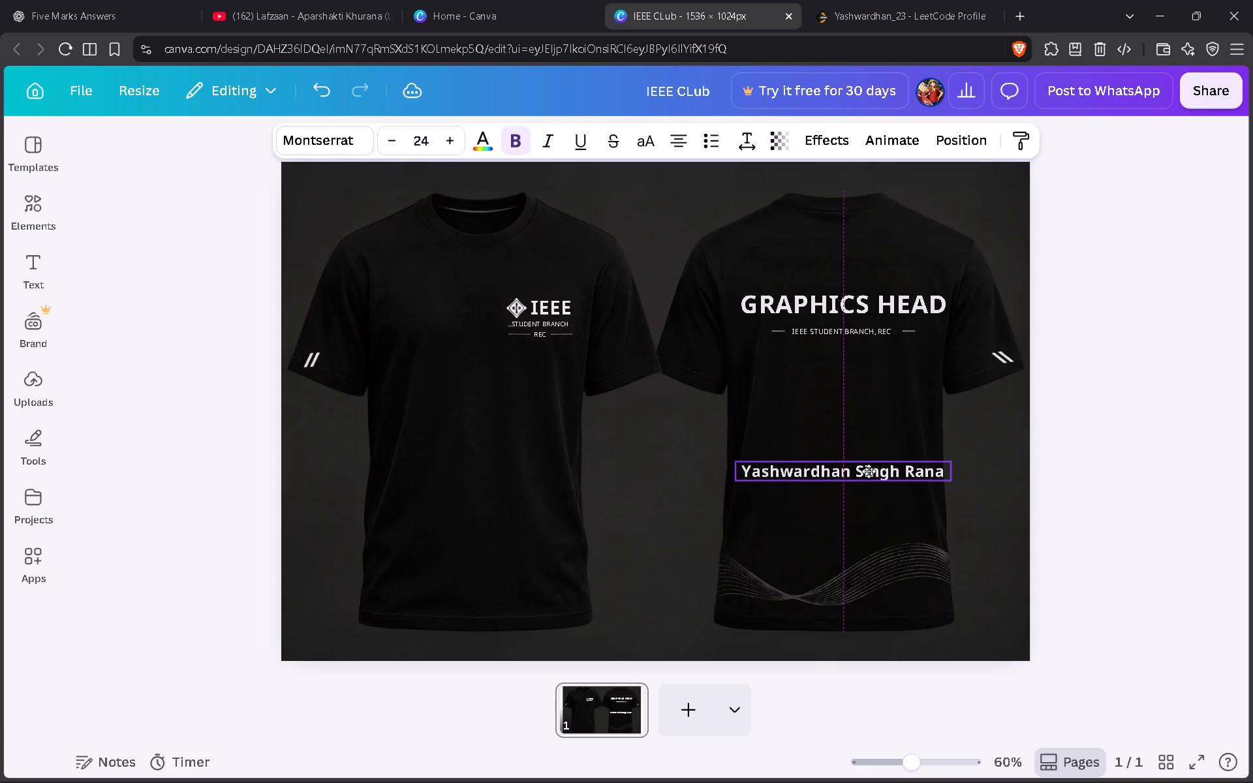
drag(869, 471, 865, 469)
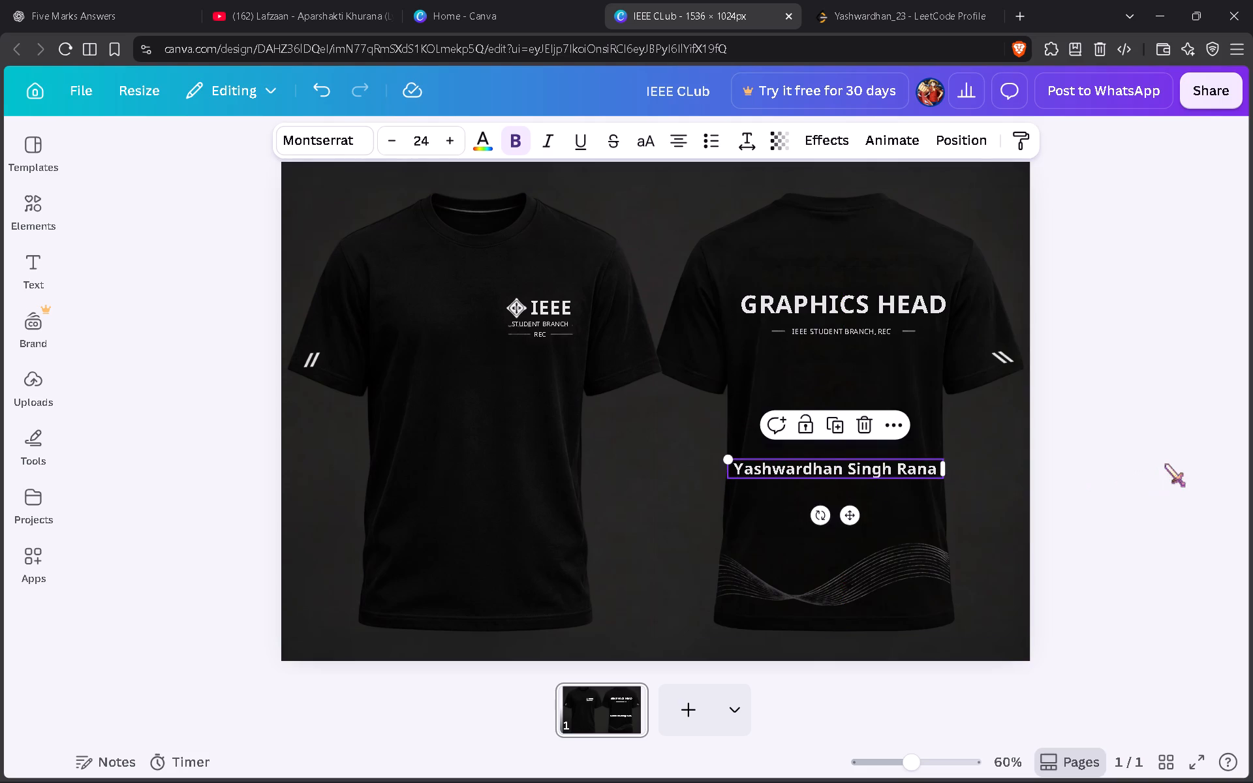
click(1164, 463)
Duplicate the IEEE diamond emblem on the front of the T-shirt.
click(518, 303)
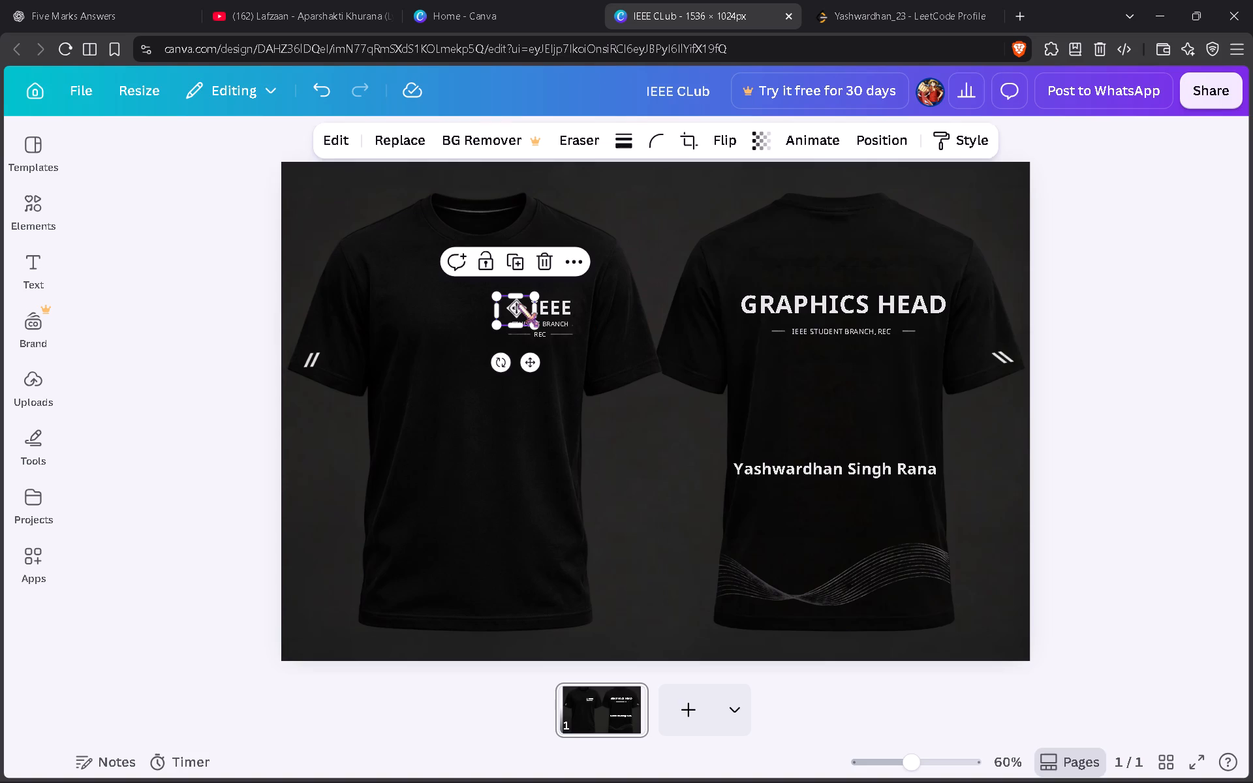
click(516, 265)
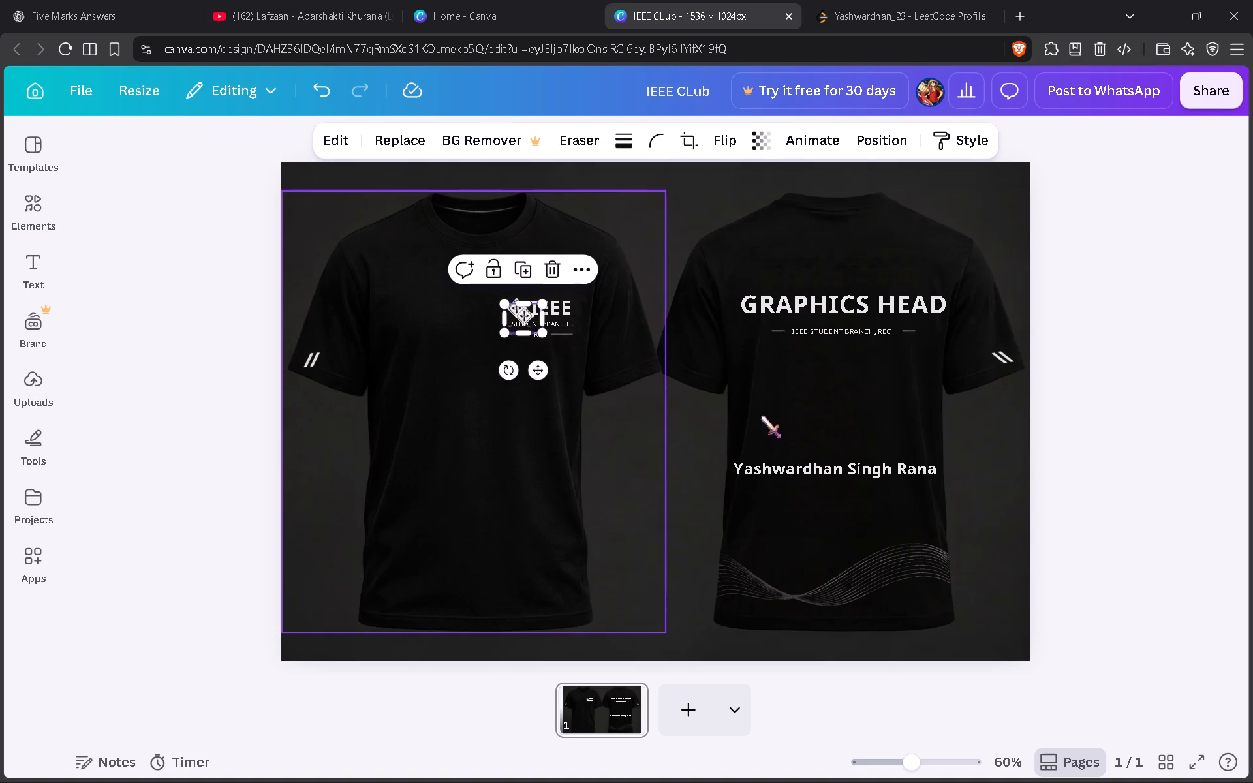
Move the copied IEEE emblem to the shirt back, enlarge it, and place it between the IEEE STUDENT BRANCH, REC line and the name.
drag(534, 370, 844, 444)
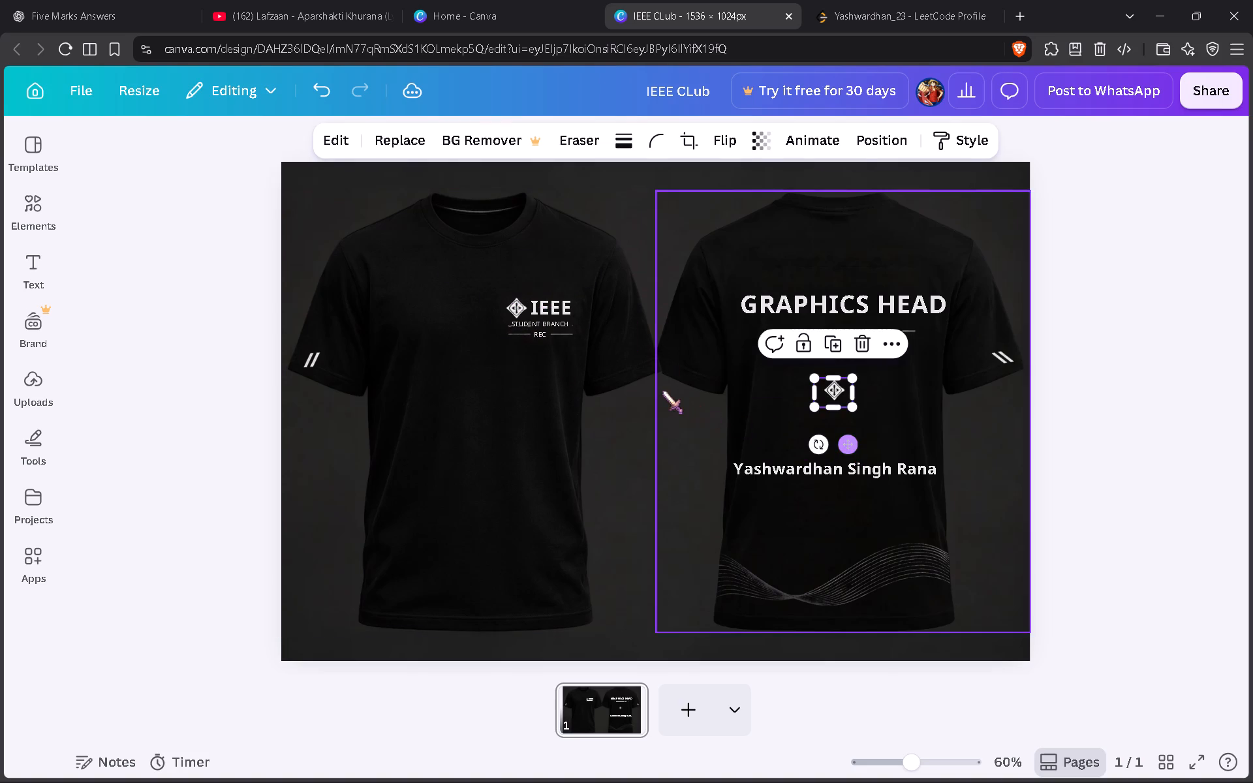
drag(851, 379, 941, 358)
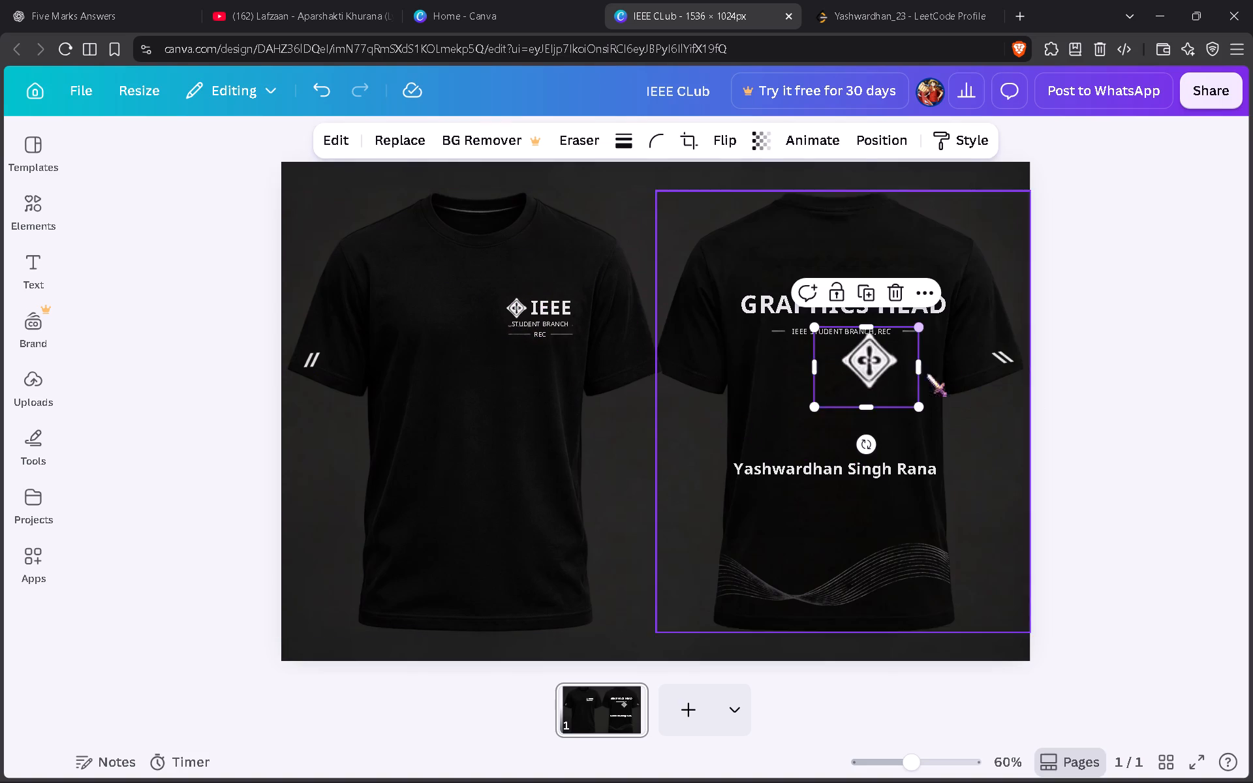
drag(872, 380, 816, 410)
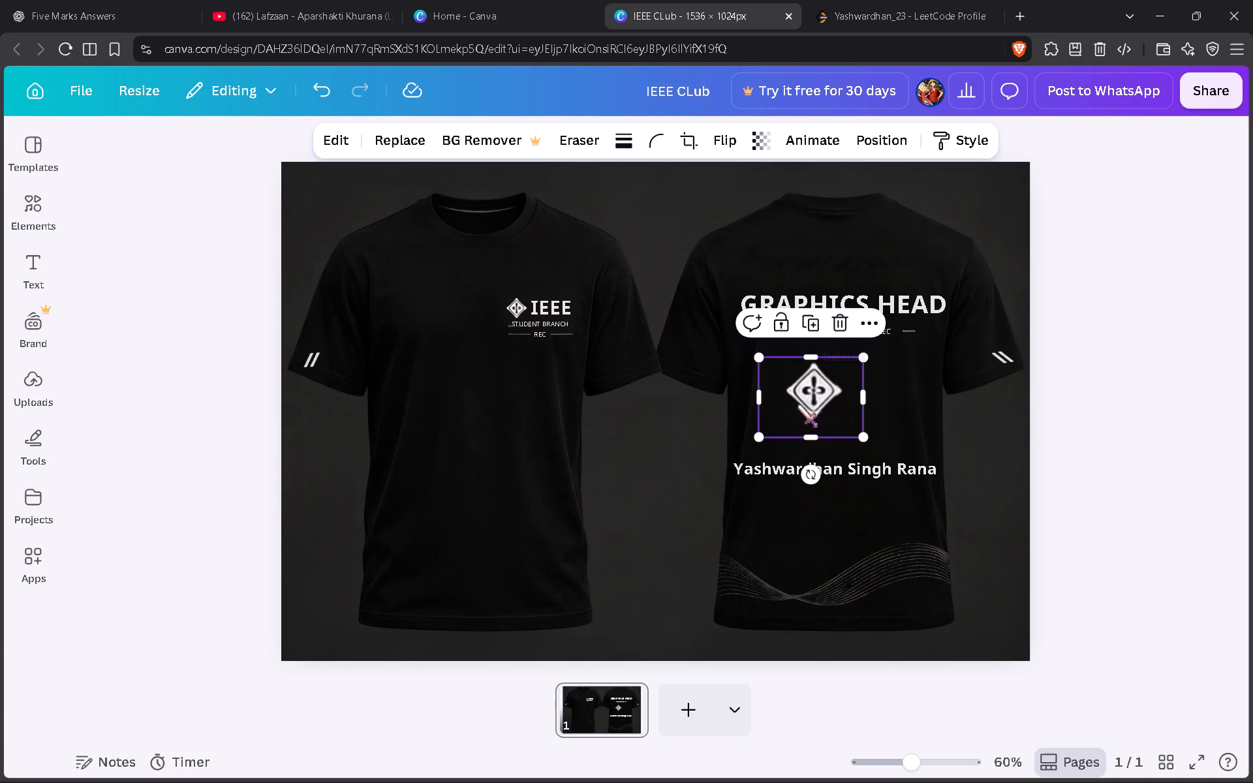
Move the STUDENT BRANCH text on the shirt front out from under the IEEE logo, to just below and beside the REC line.
scroll(508, 361, down, 1)
scroll(508, 361, up, 3)
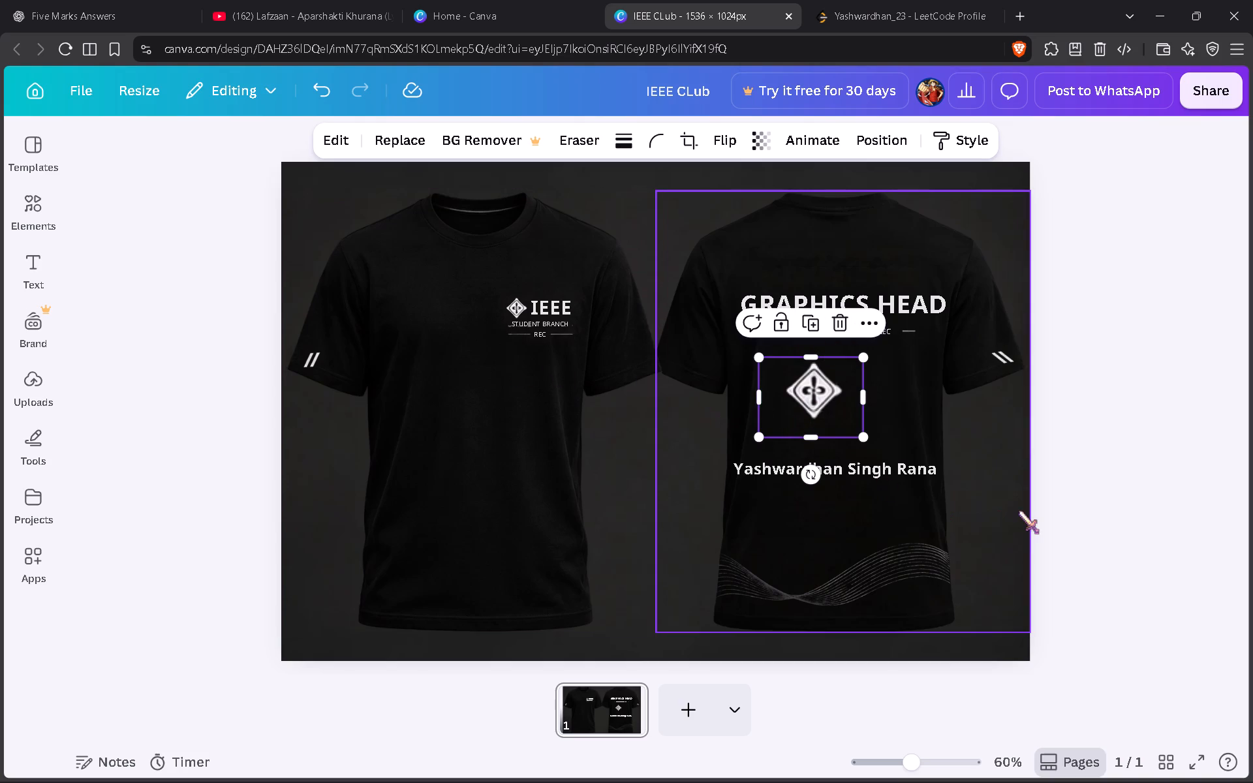
ctrl+scroll(1029, 508, up, 1)
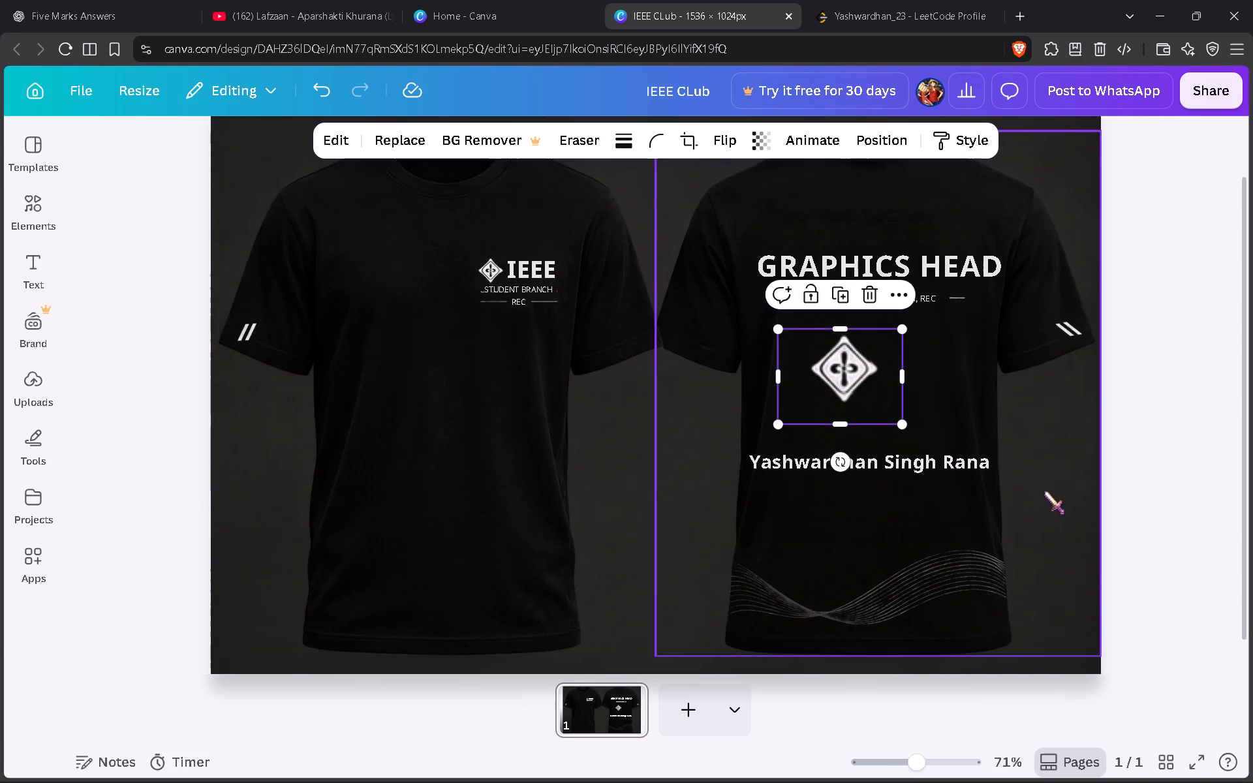
ctrl+scroll(979, 491, up, 4)
ctrl+scroll(484, 401, down, 1)
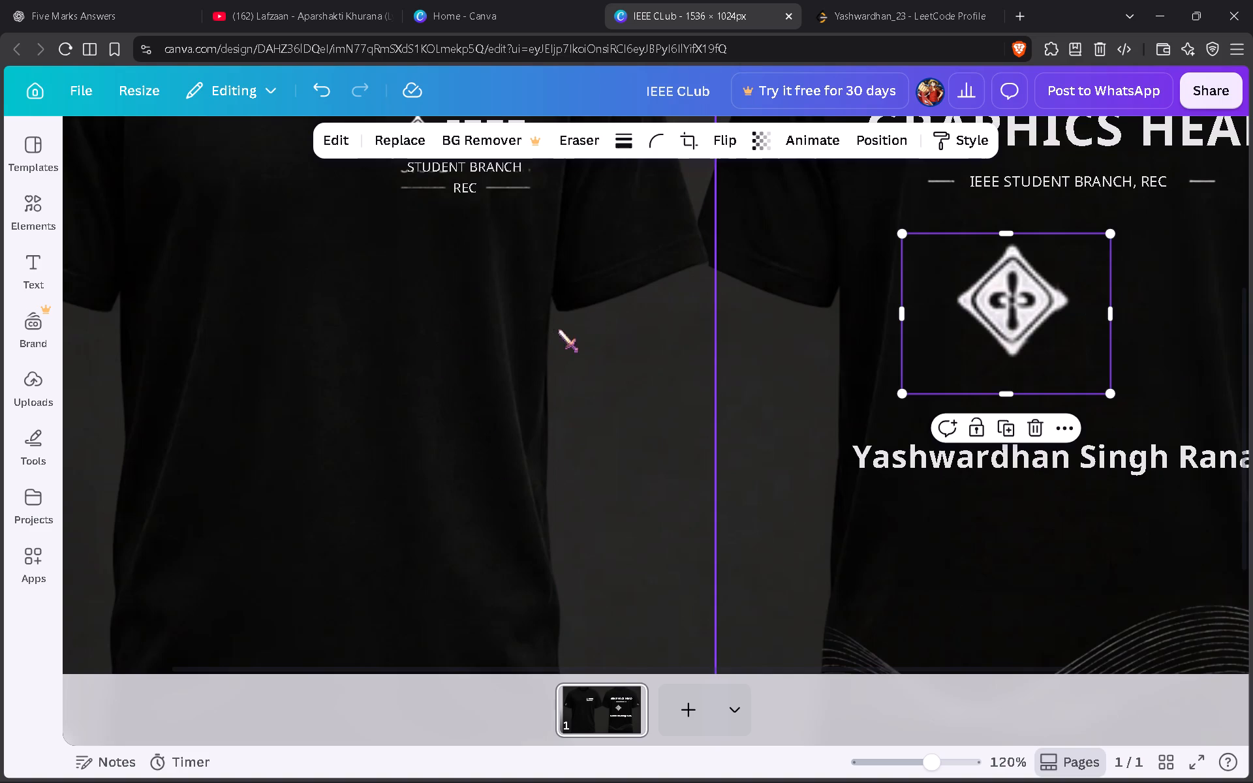
scroll(1237, 416, up, 2)
scroll(1237, 416, down, 2)
scroll(1237, 416, up, 2)
scroll(1237, 416, down, 1)
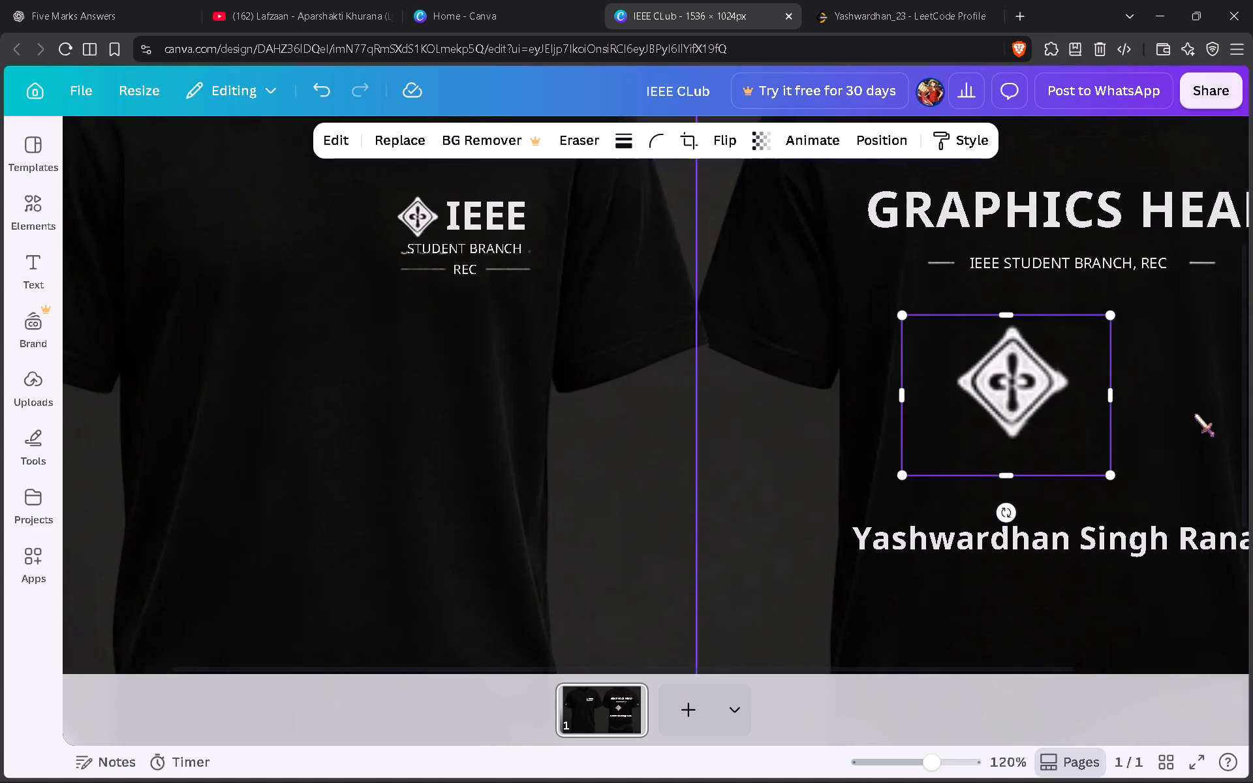
click(456, 240)
drag(456, 240, 369, 264)
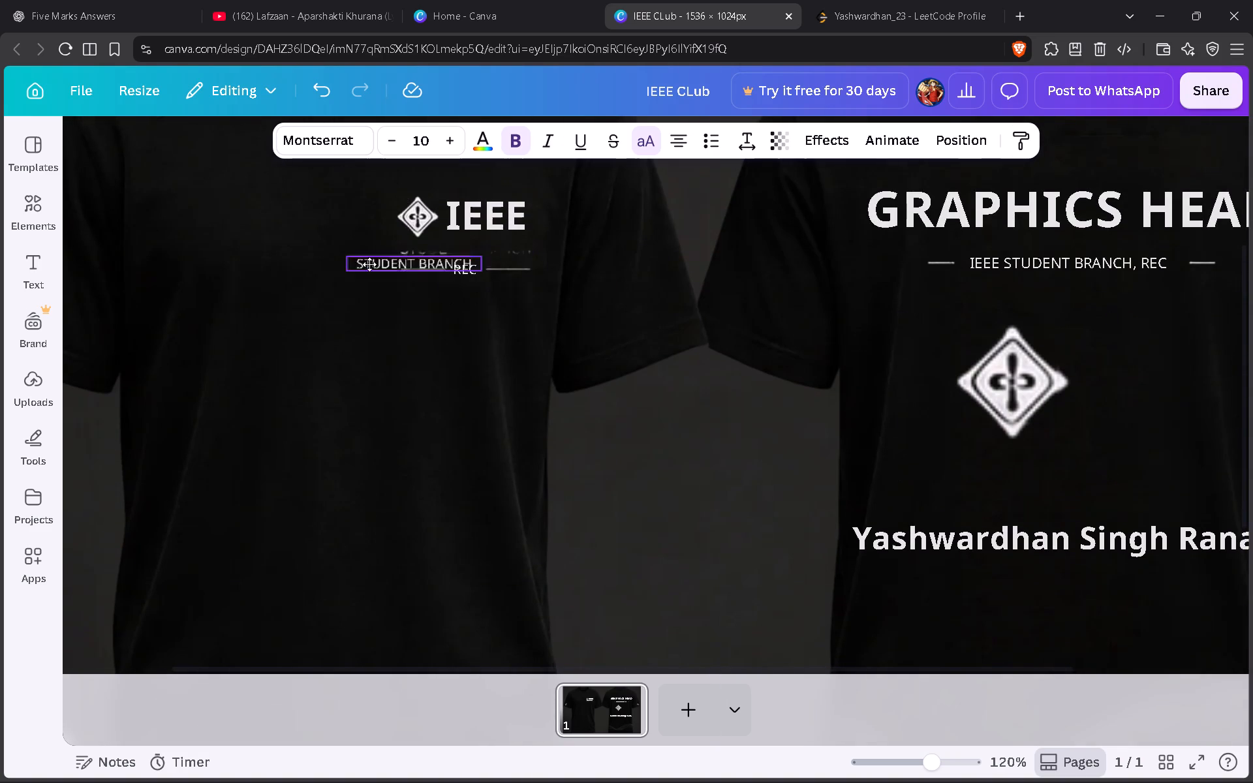
drag(369, 264, 348, 271)
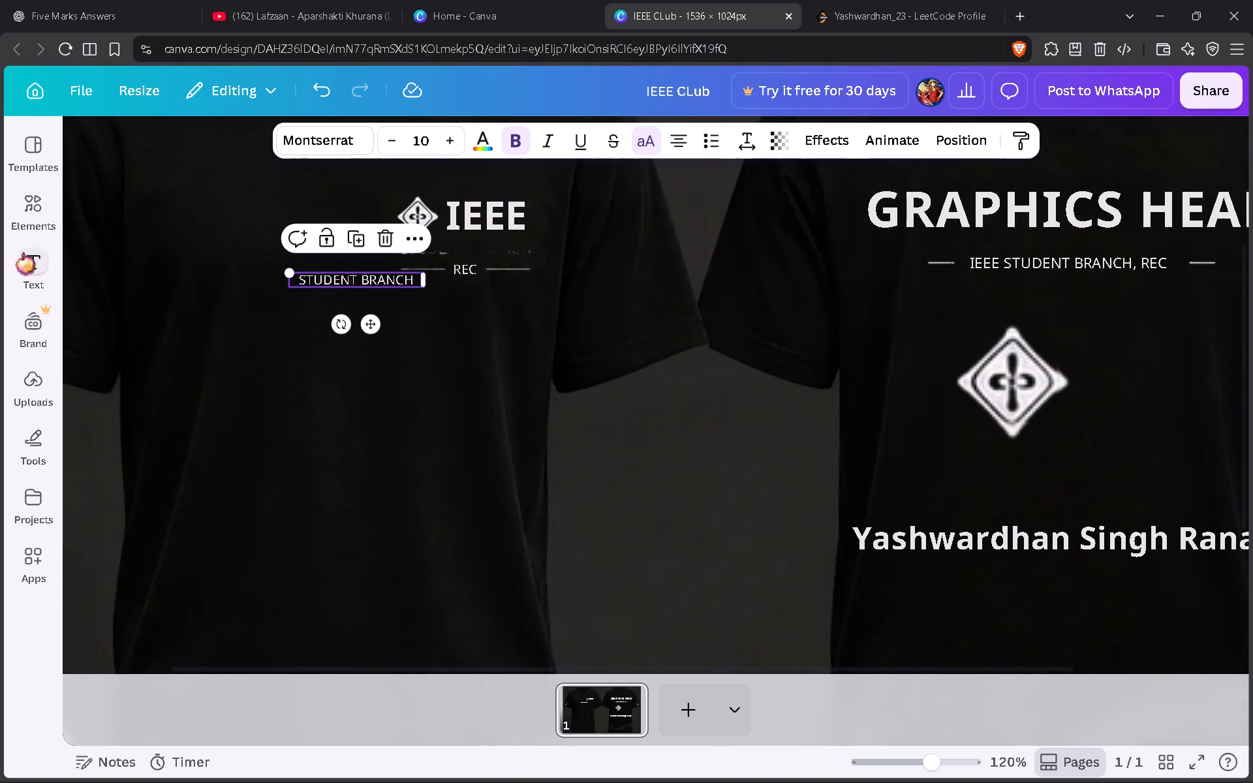
Add a square shape to the design and fill it with the first near-black shade from the T-shirt's photo colours.
click(29, 218)
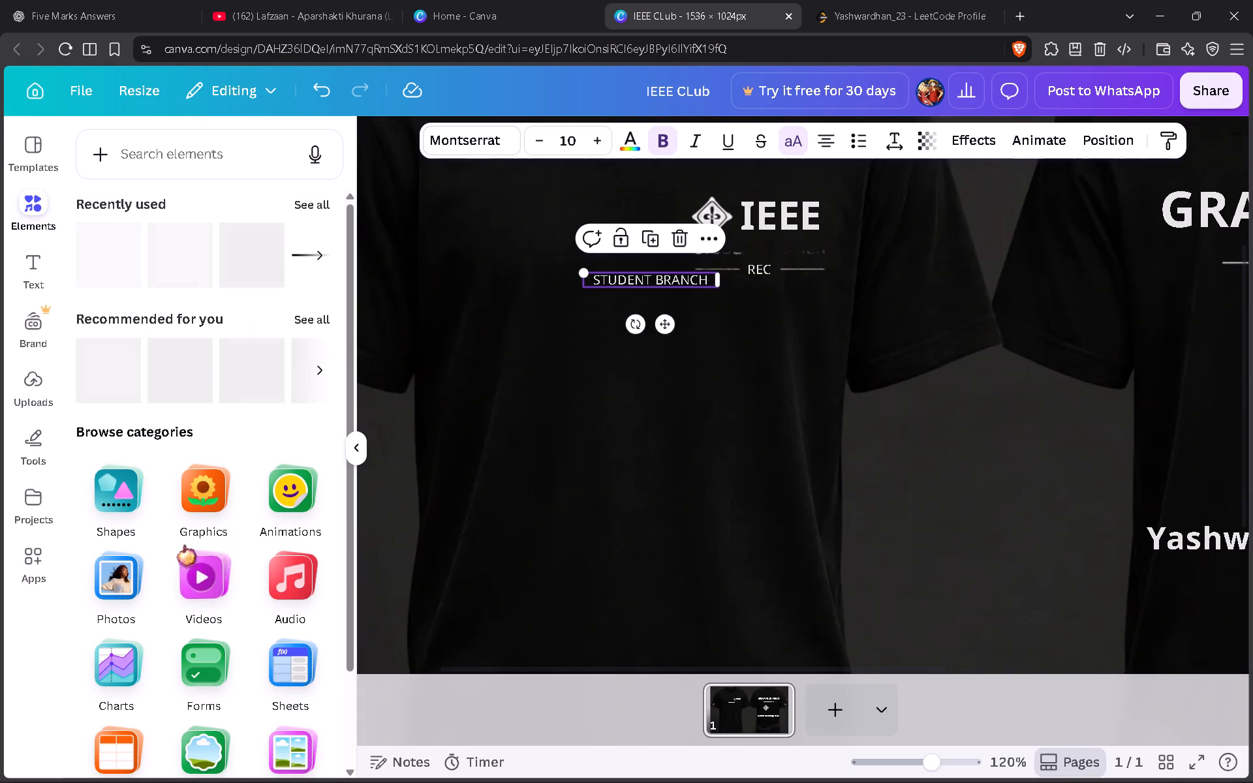
click(112, 504)
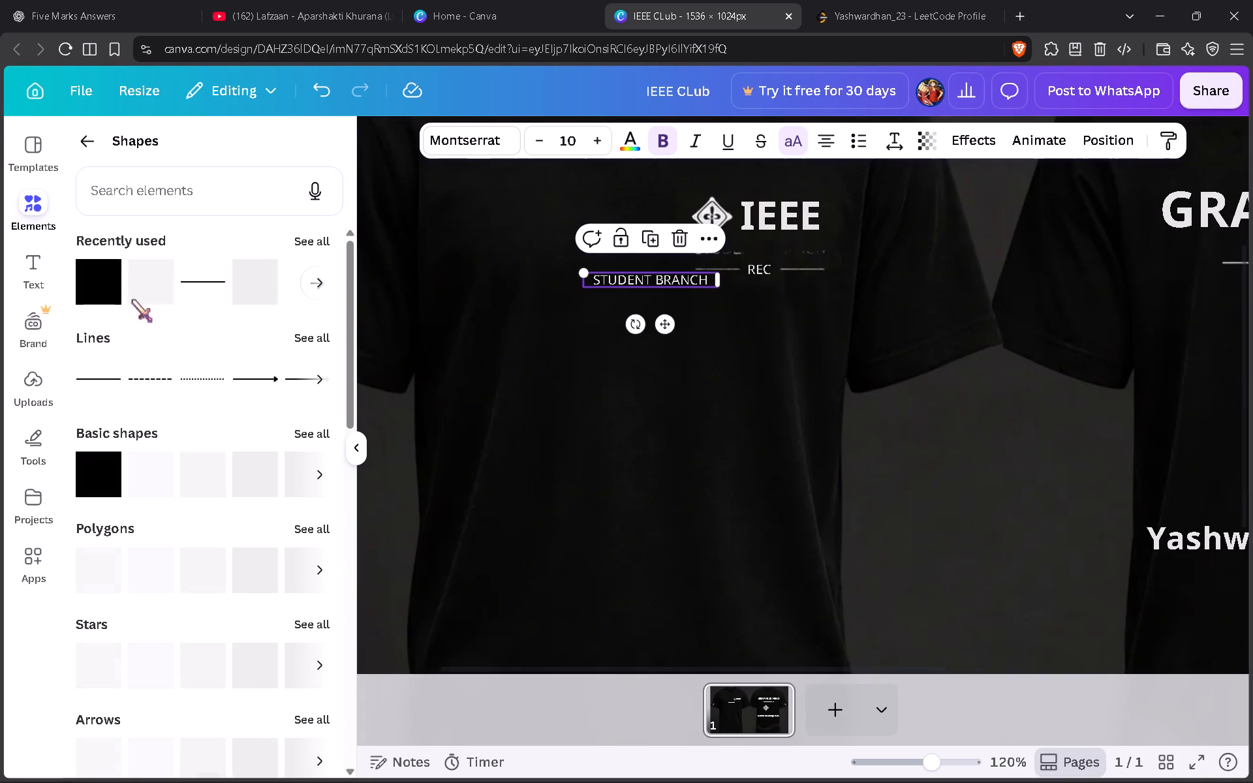
click(91, 296)
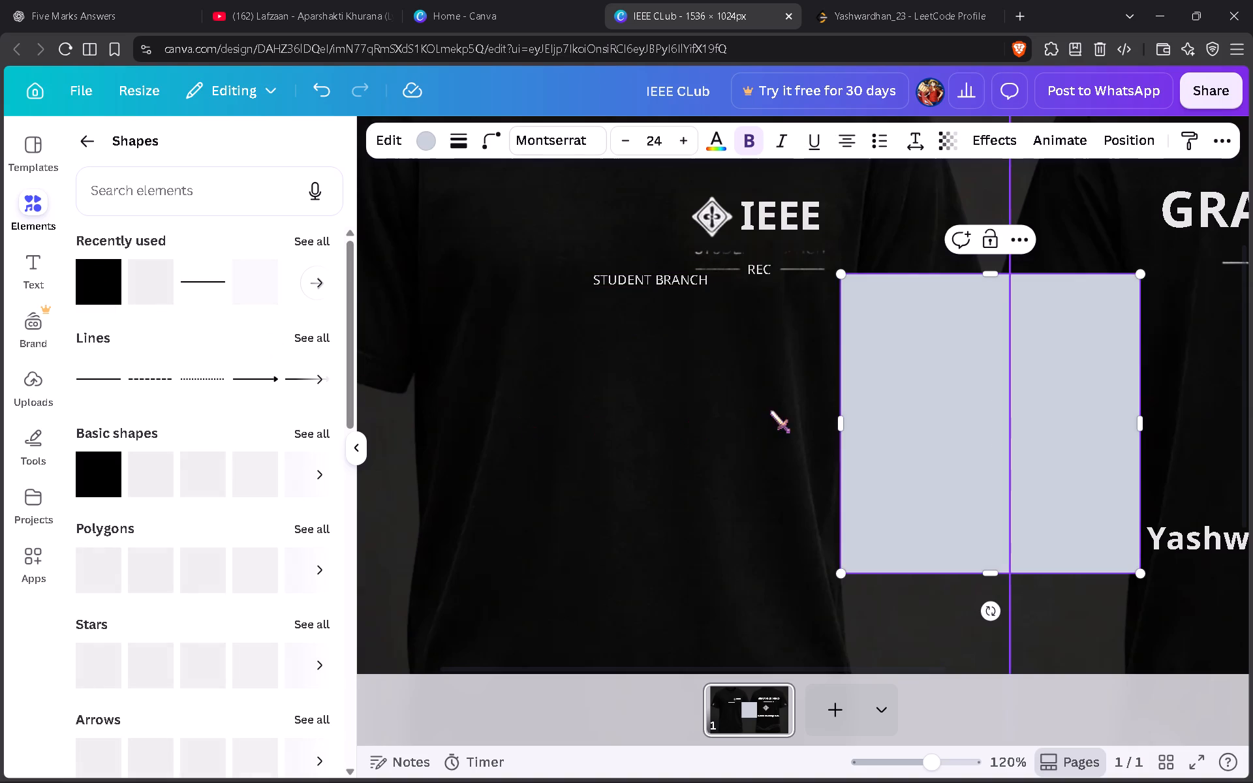
click(717, 137)
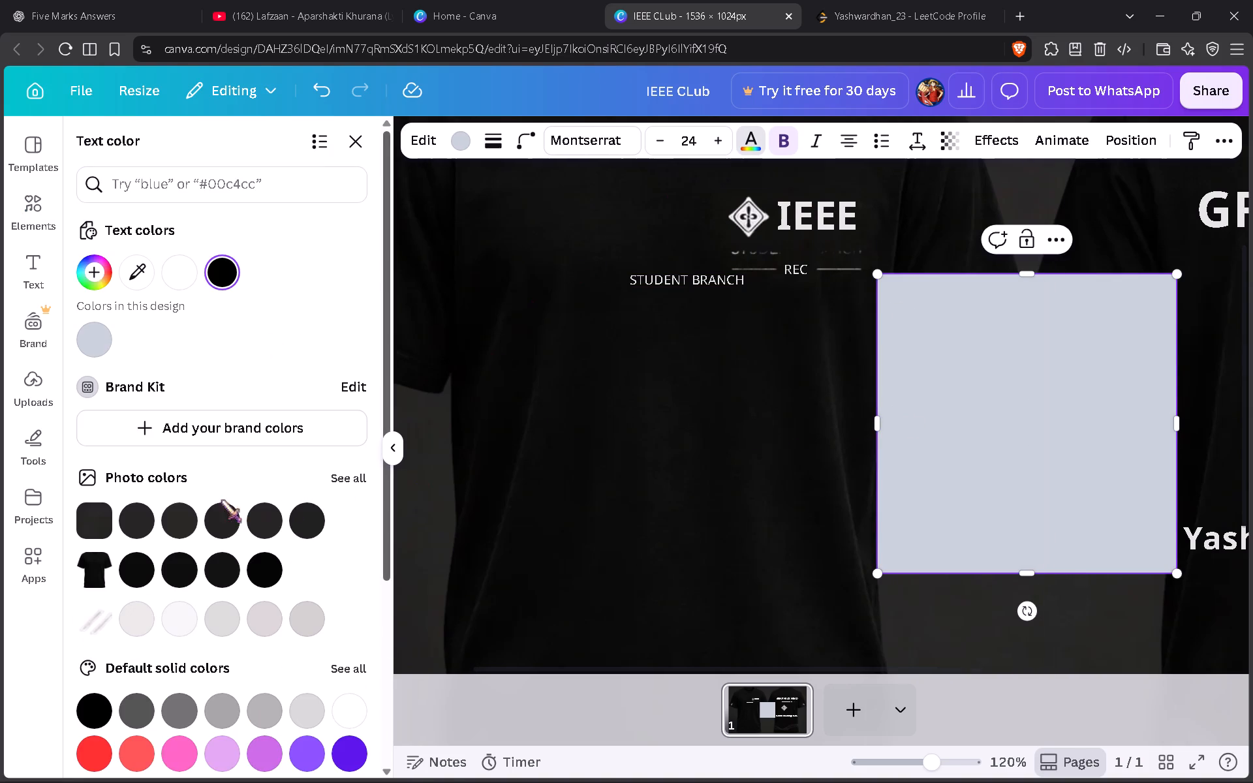
click(138, 564)
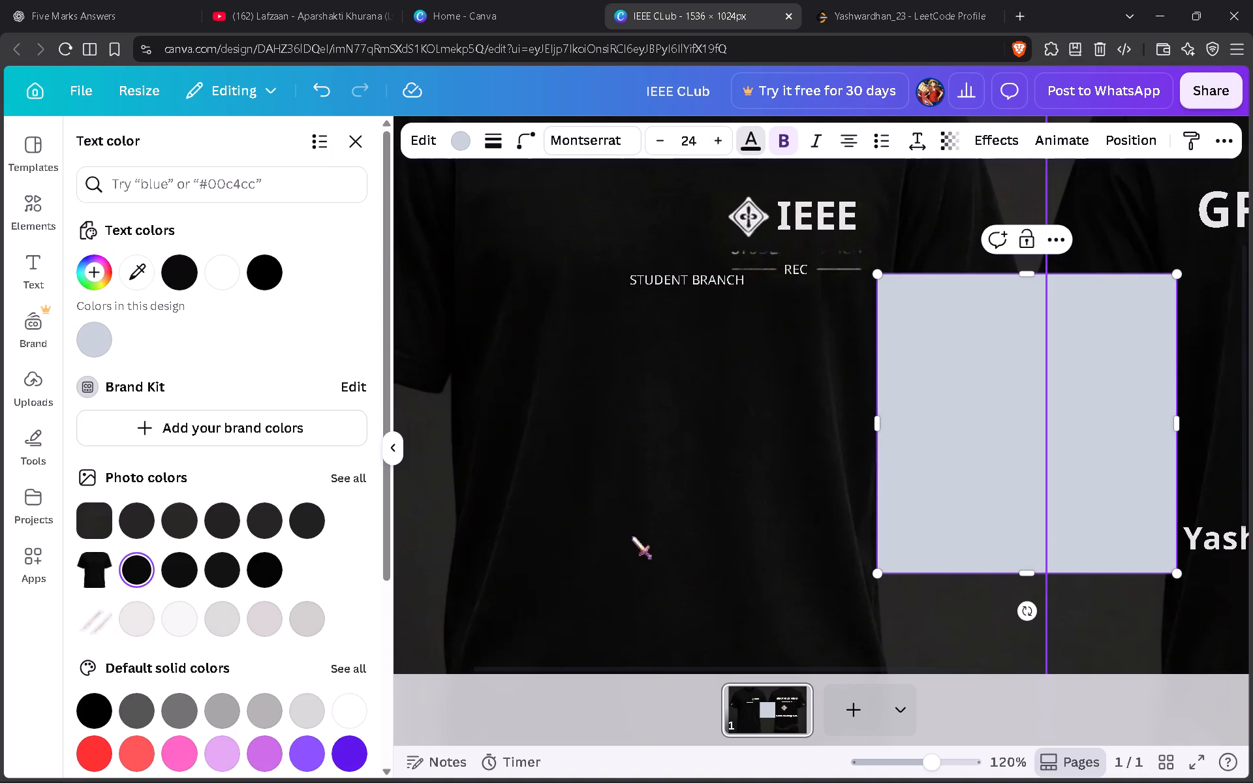
click(687, 483)
click(944, 434)
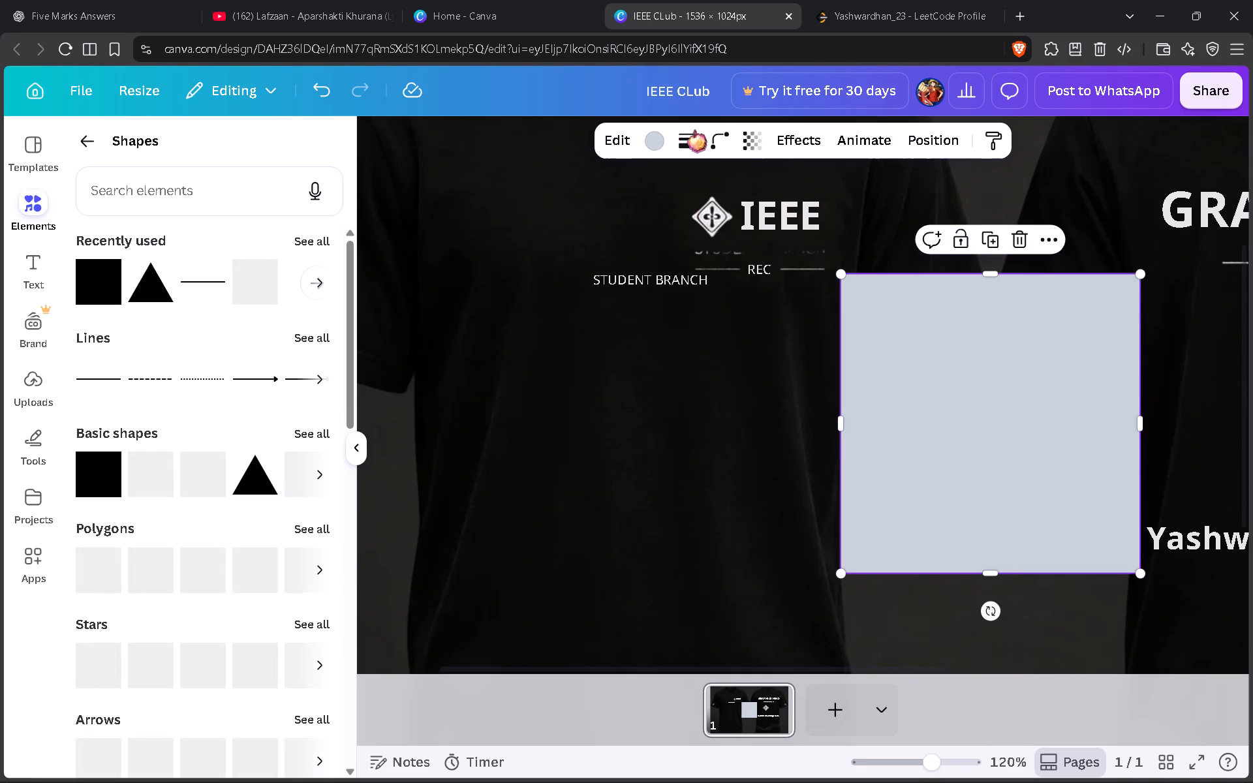
click(660, 136)
click(127, 570)
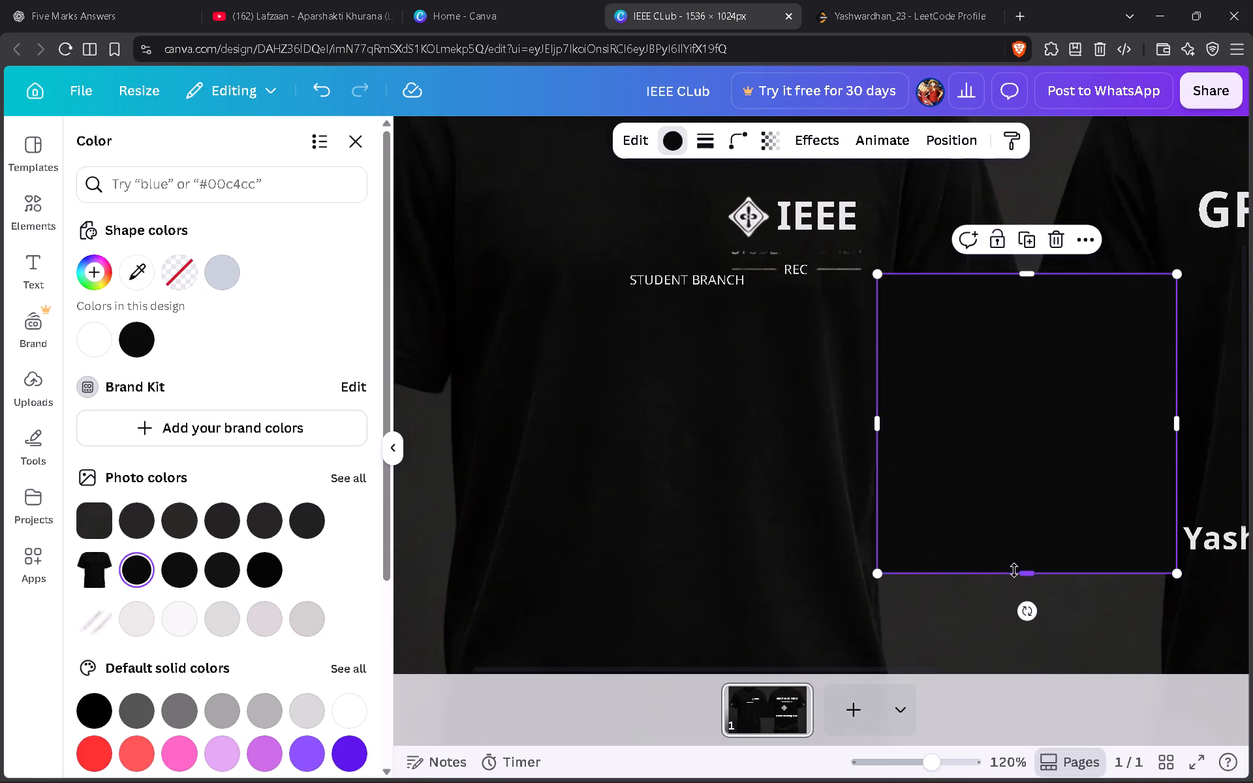
Shrink the black square to a thin strip and cover the leftover STUDENT BRANCH traces between the IEEE logo and REC.
drag(1024, 574, 1018, 320)
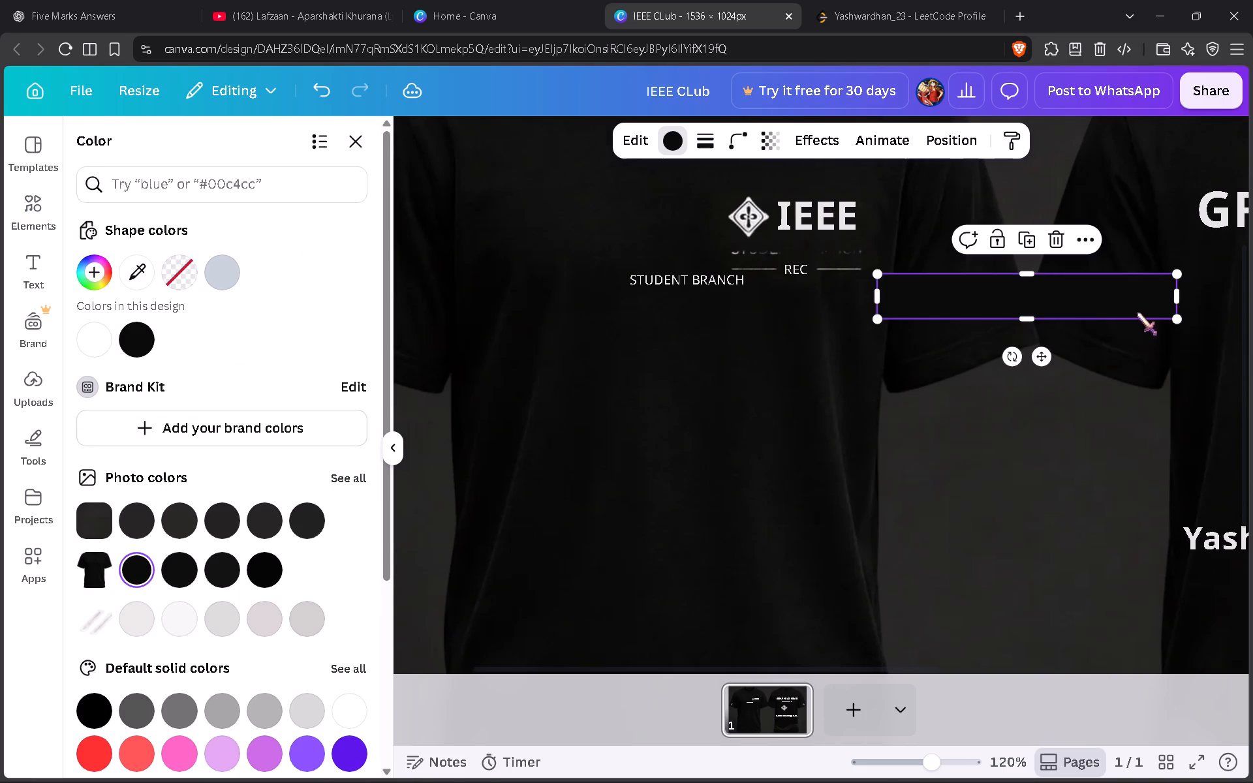
drag(1171, 298, 912, 298)
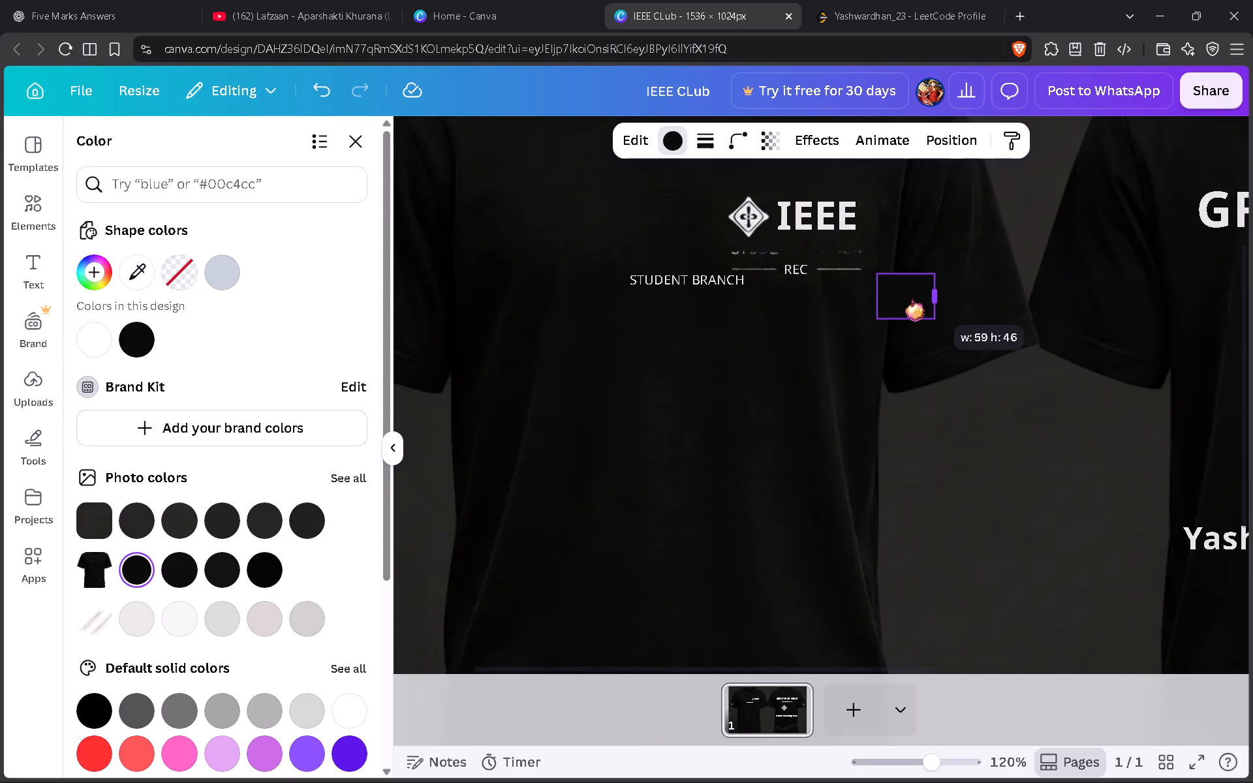
drag(912, 298, 1036, 273)
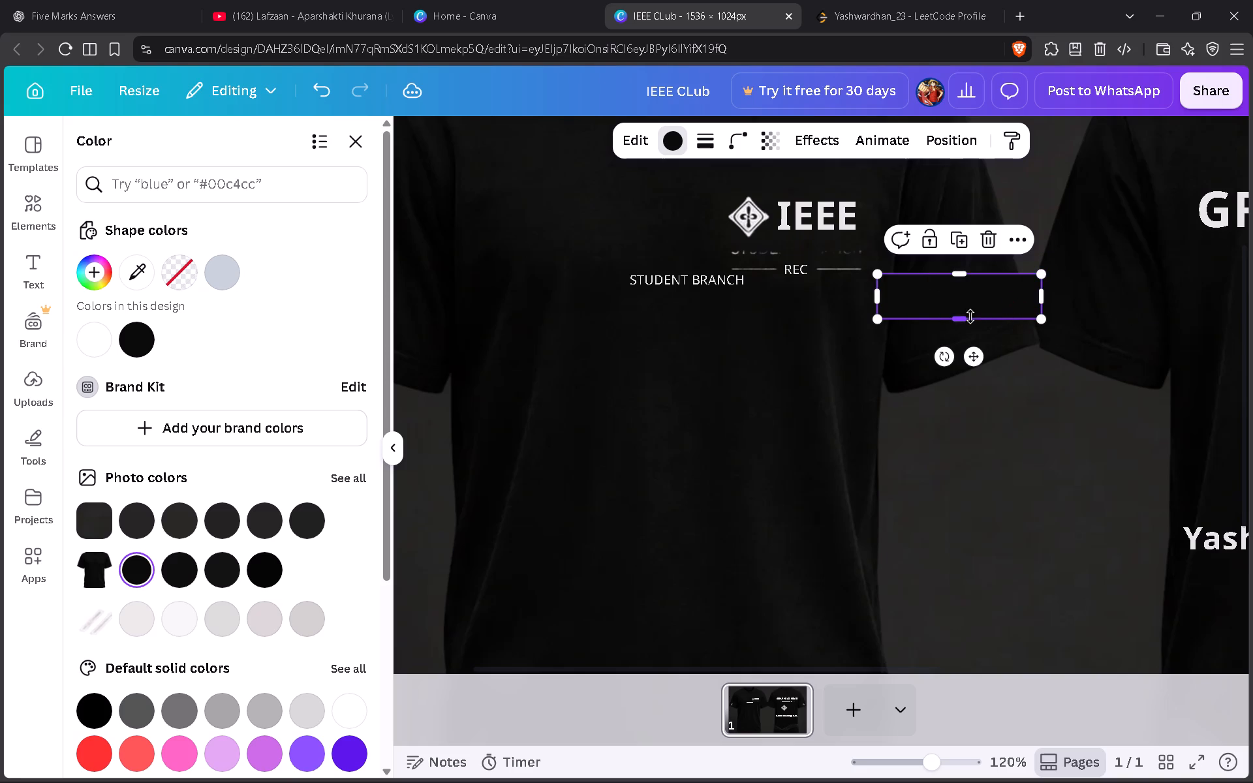
drag(970, 316, 972, 292)
drag(985, 282, 852, 244)
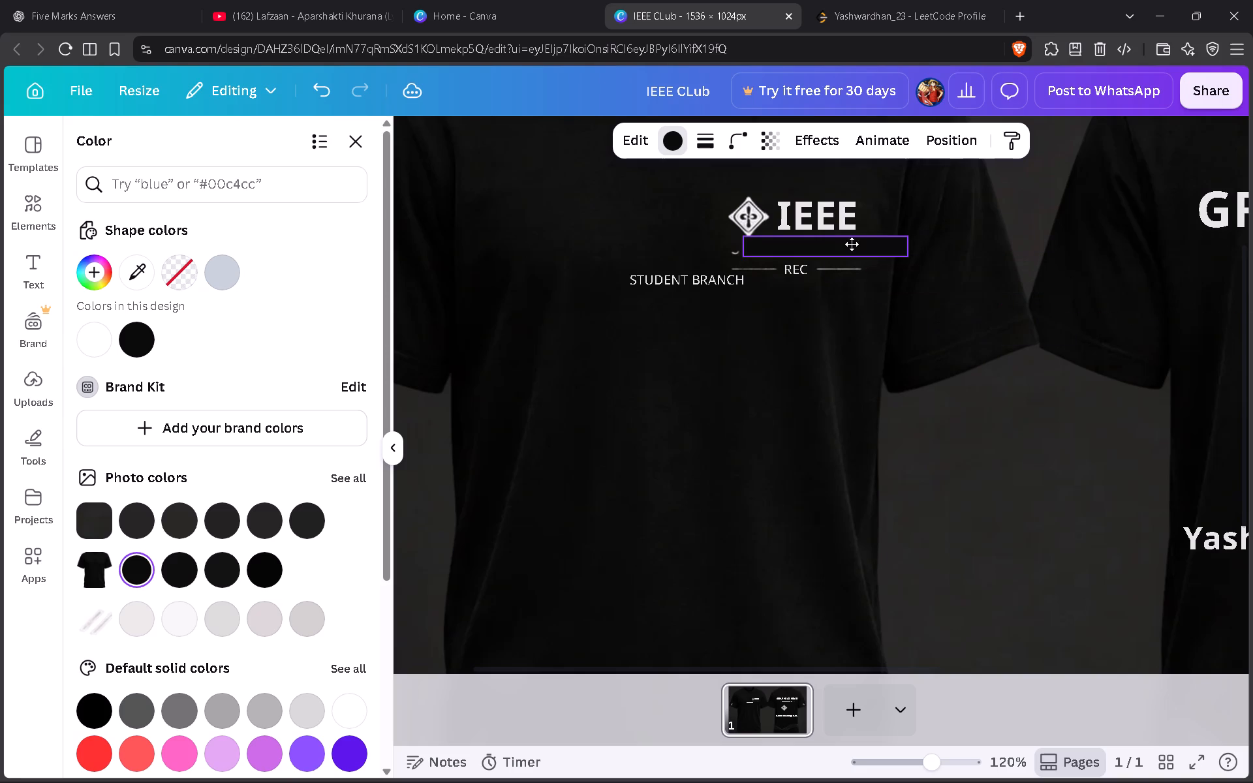
drag(852, 244, 831, 245)
click(786, 362)
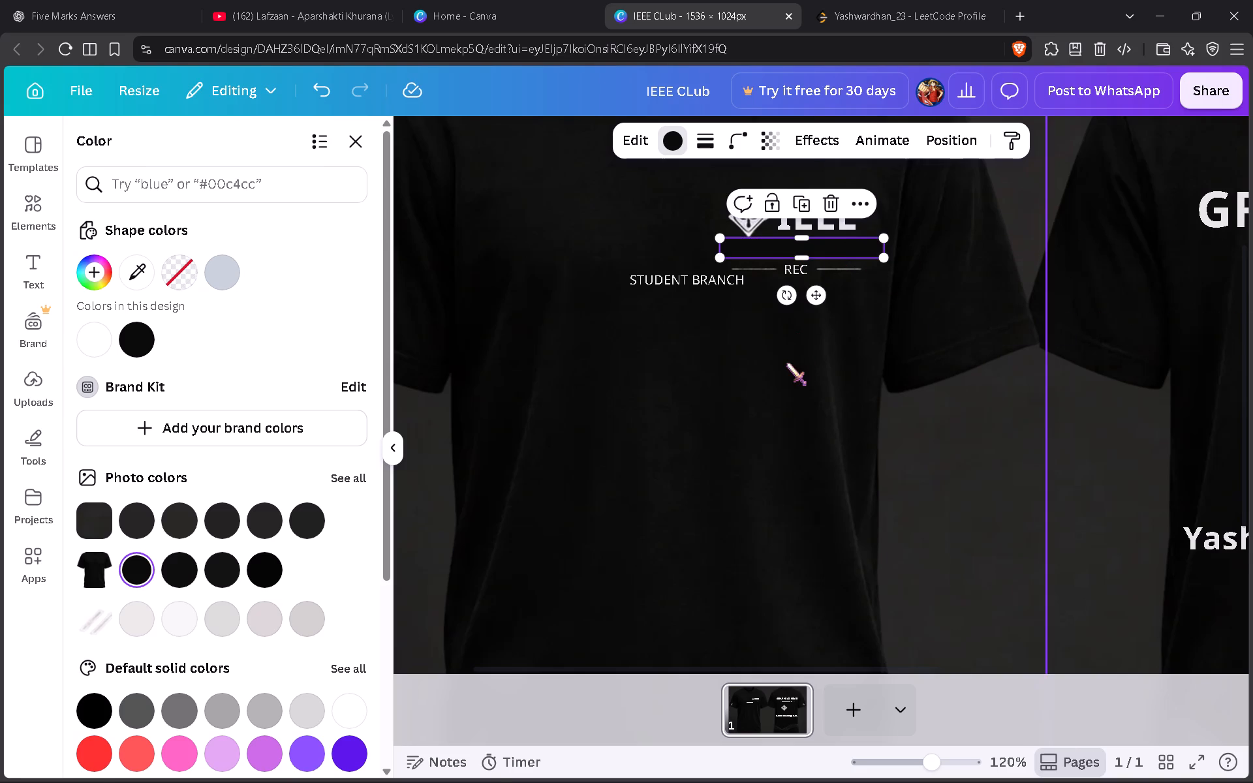
Move the STUDENT BRANCH text back under the IEEE logo on the shirt front, just above REC.
ctrl+scroll(801, 366, down, 3)
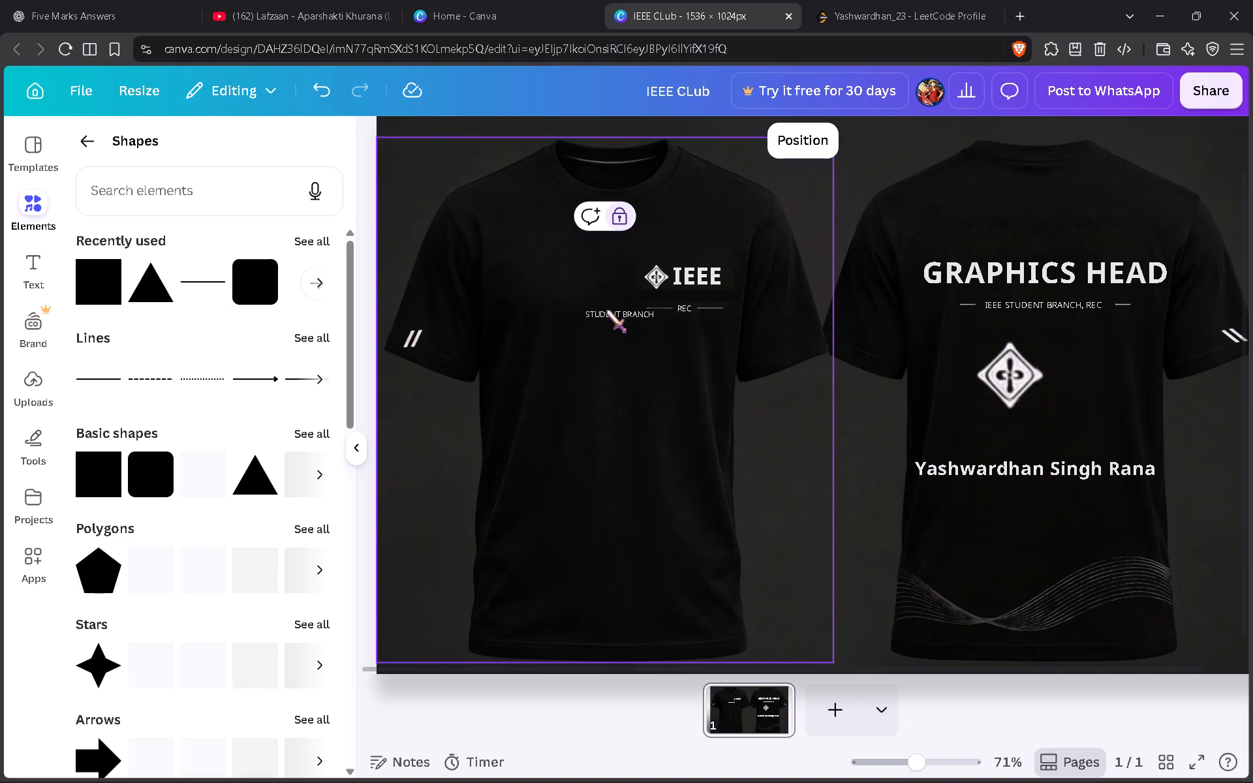
drag(606, 309, 659, 295)
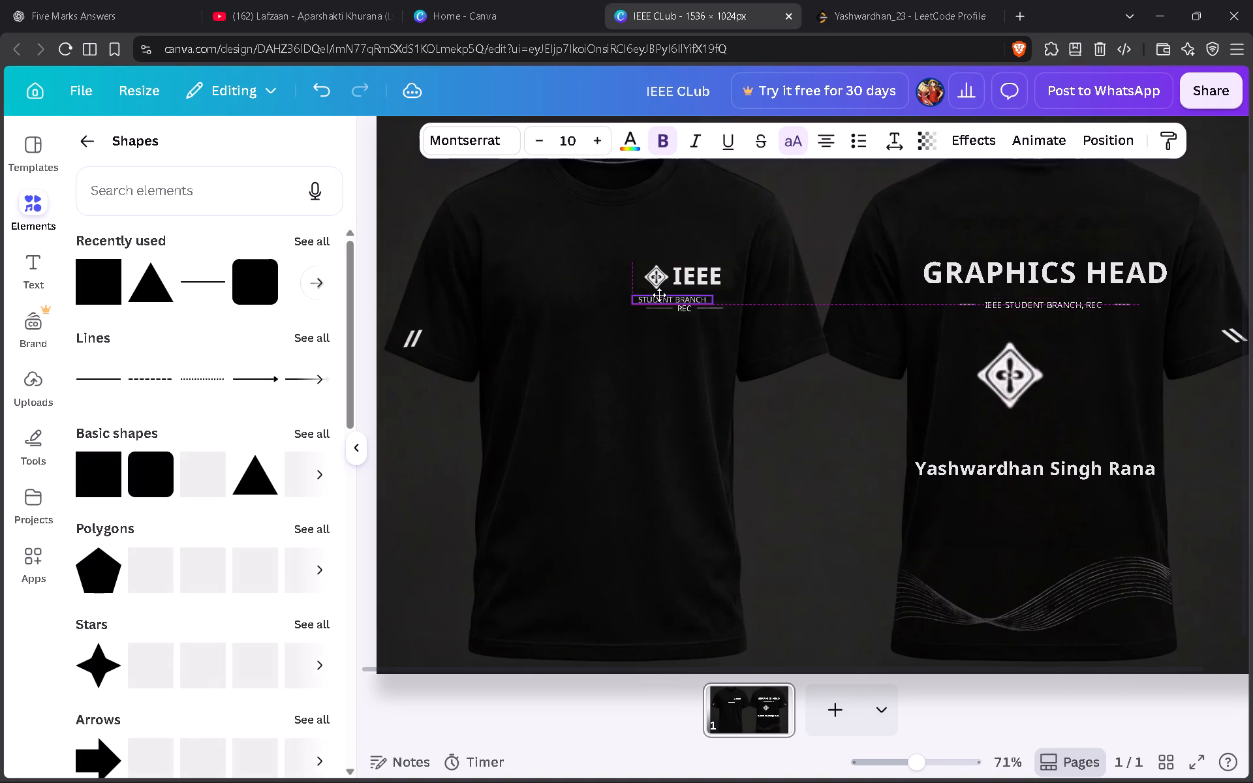
drag(659, 295, 673, 294)
click(643, 367)
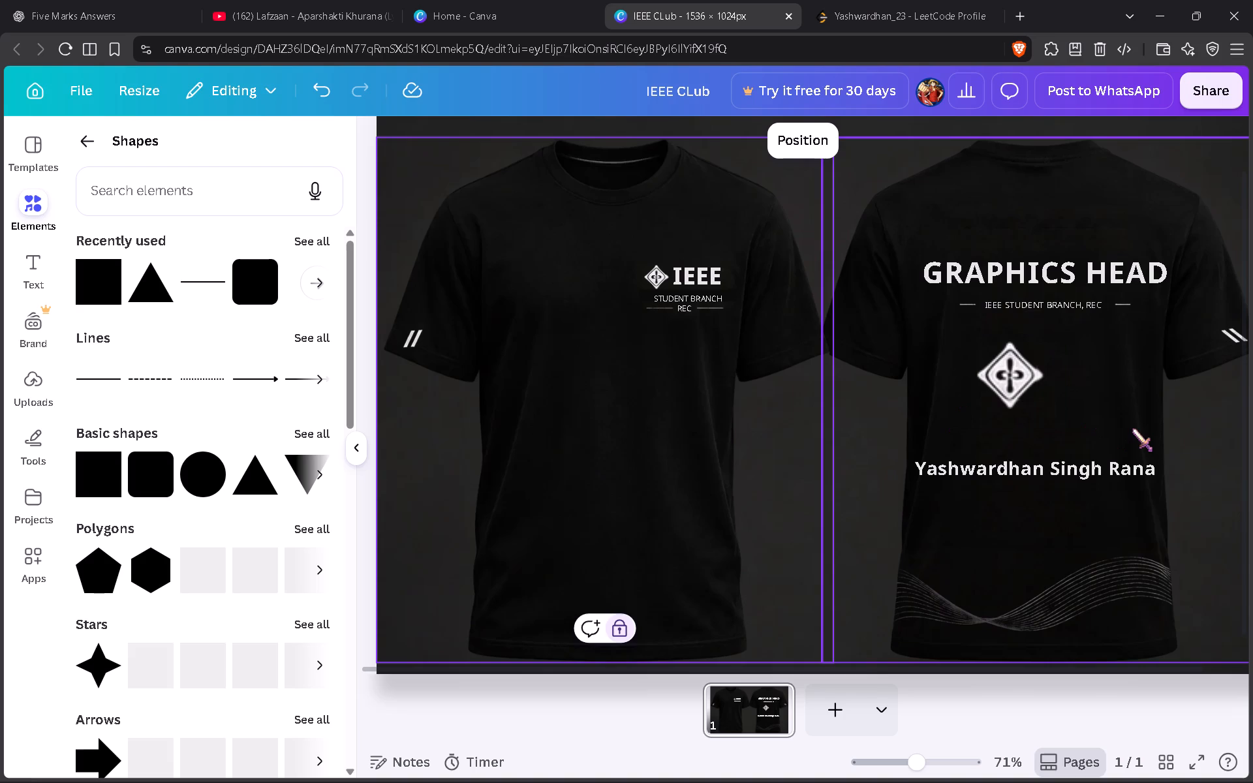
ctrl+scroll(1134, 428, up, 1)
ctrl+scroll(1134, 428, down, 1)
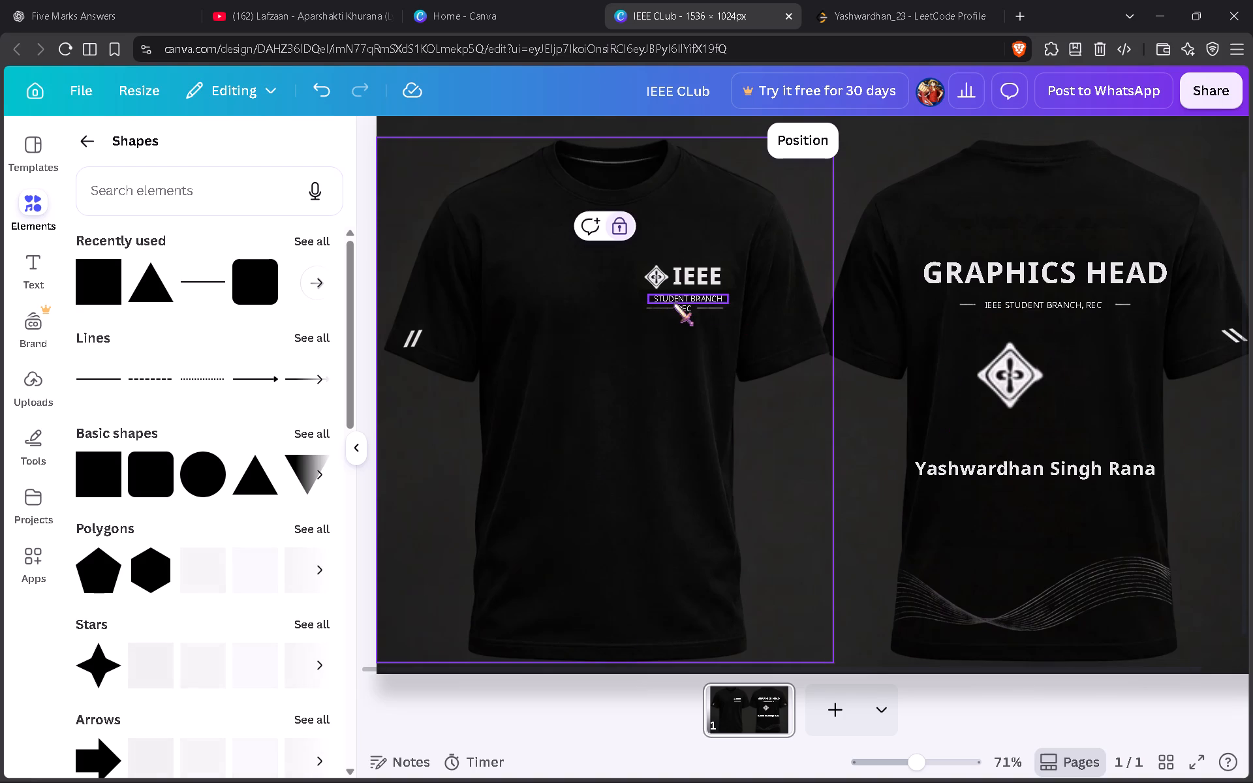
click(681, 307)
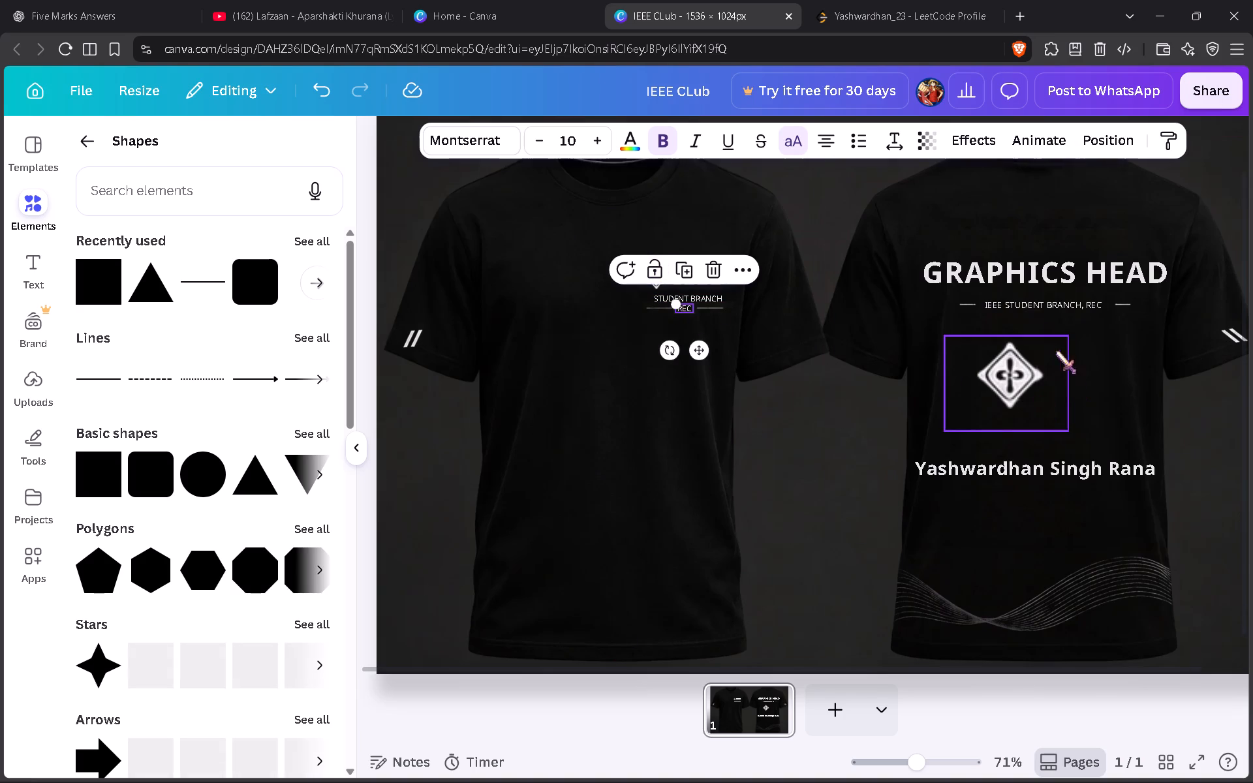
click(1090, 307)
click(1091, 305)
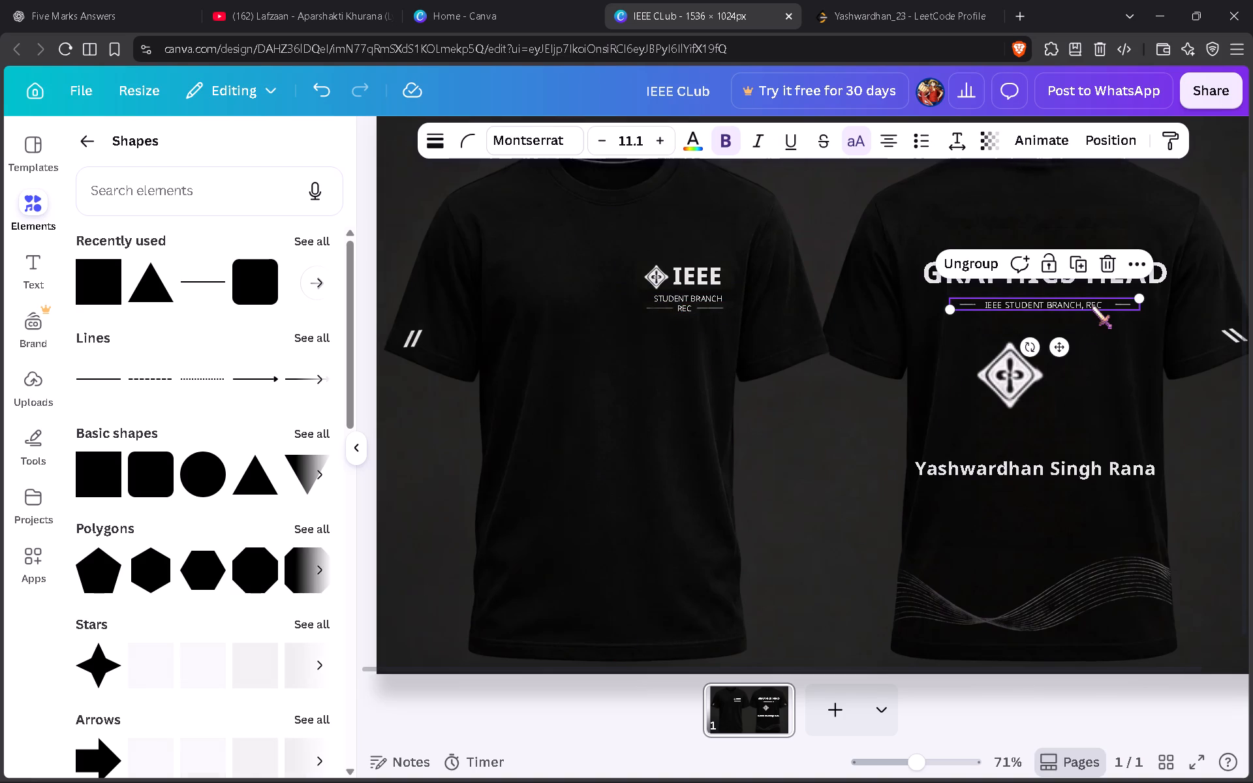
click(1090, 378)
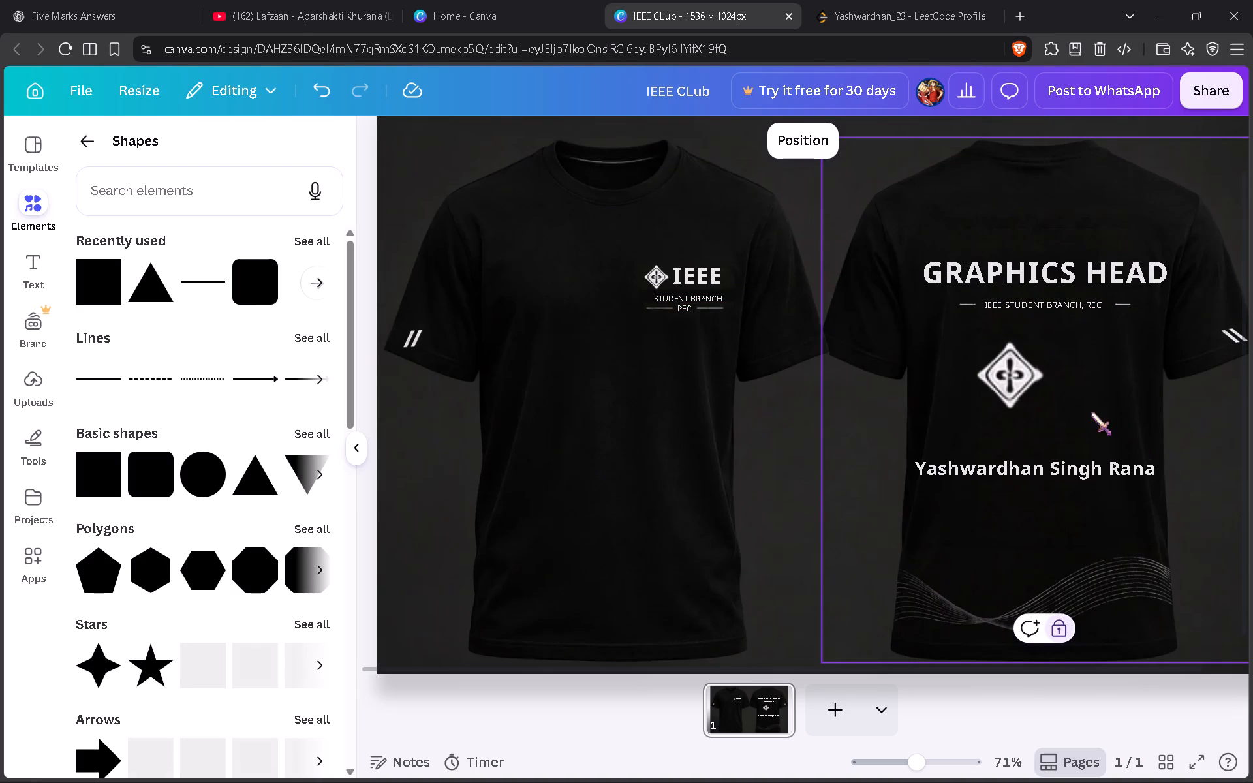
Delete the enlarged IEEE emblem from the shirt back.
click(1028, 390)
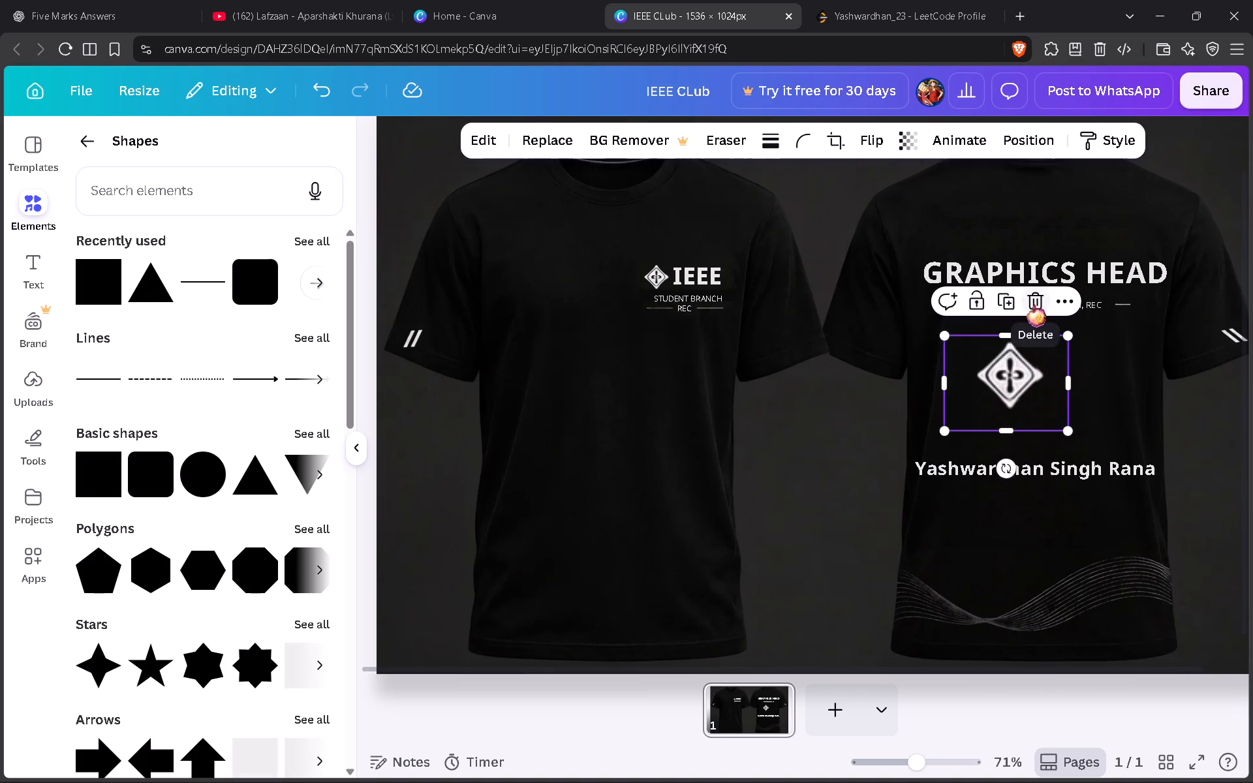
click(1034, 304)
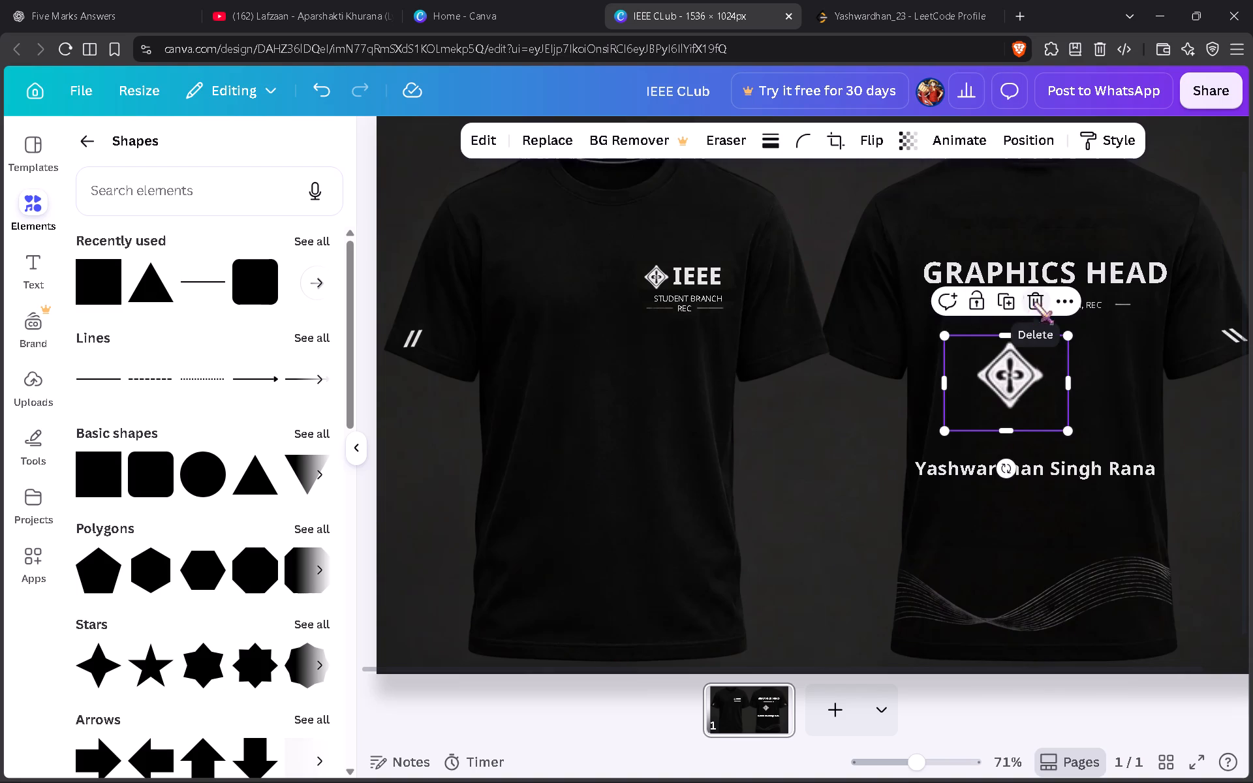
Switch to the Canva home page, dismiss the media picker, and open the Untitled Design with the HAPPY BIRTHDAY poster and IEEE logo.
click(499, 7)
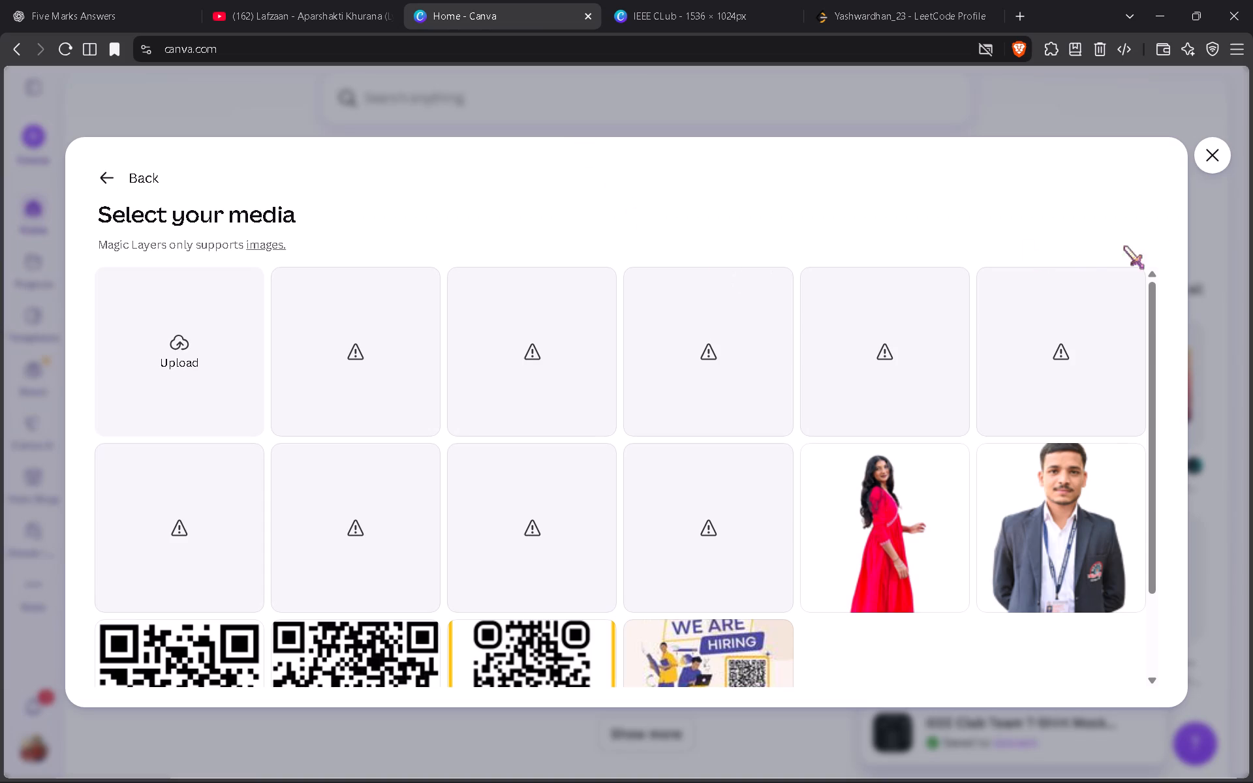
click(1208, 161)
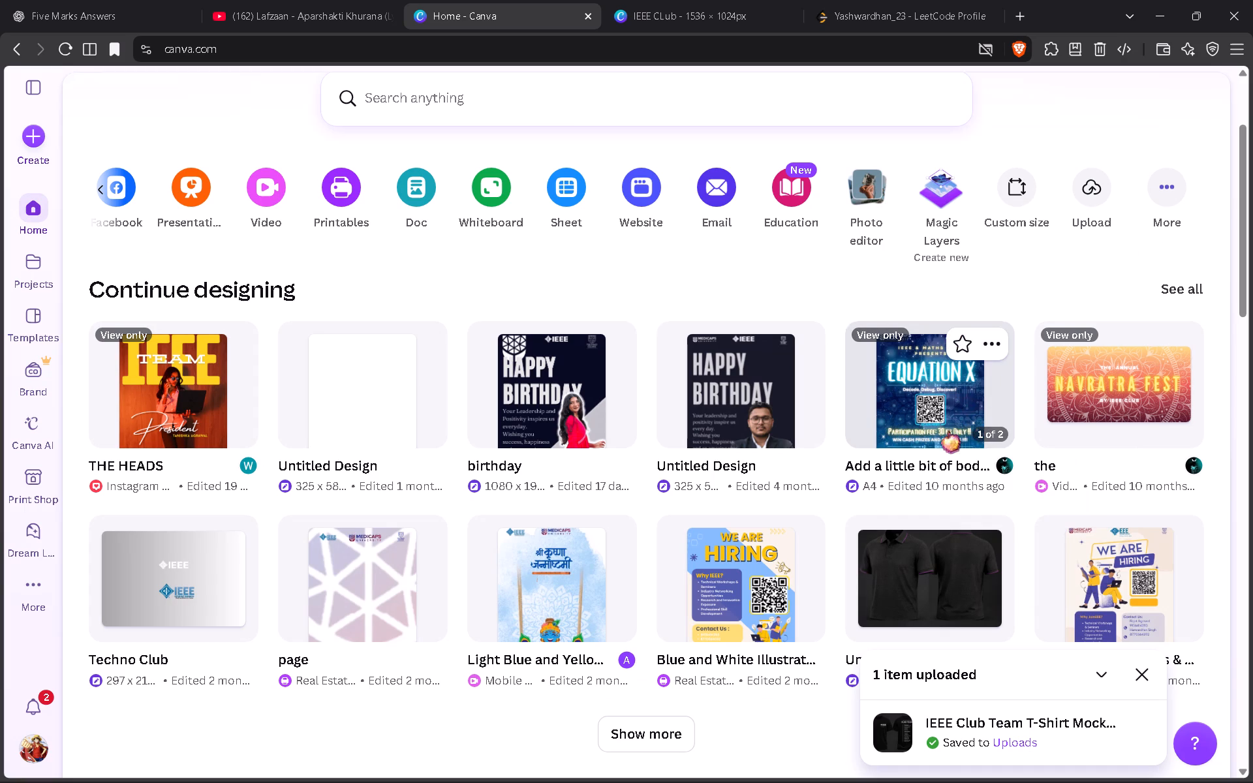
click(736, 418)
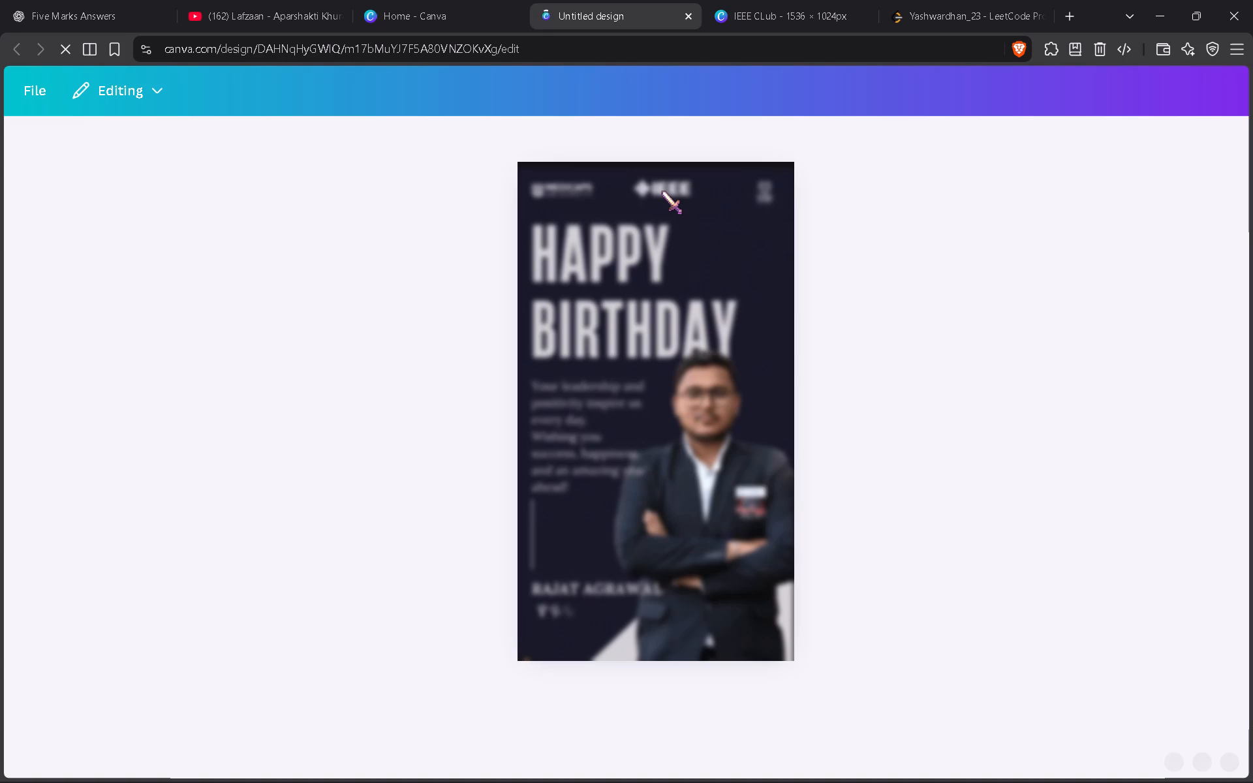
Switch to the LeetCode profile and open its notifications.
click(916, 0)
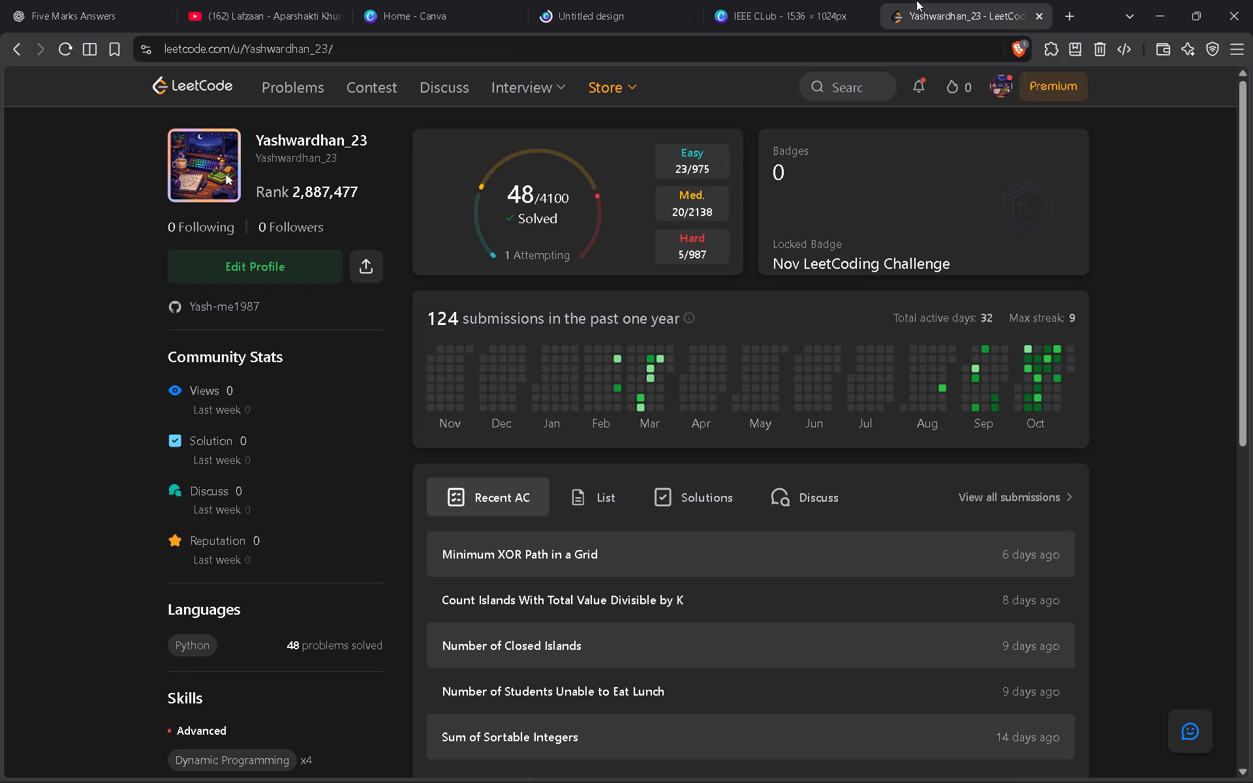
click(918, 95)
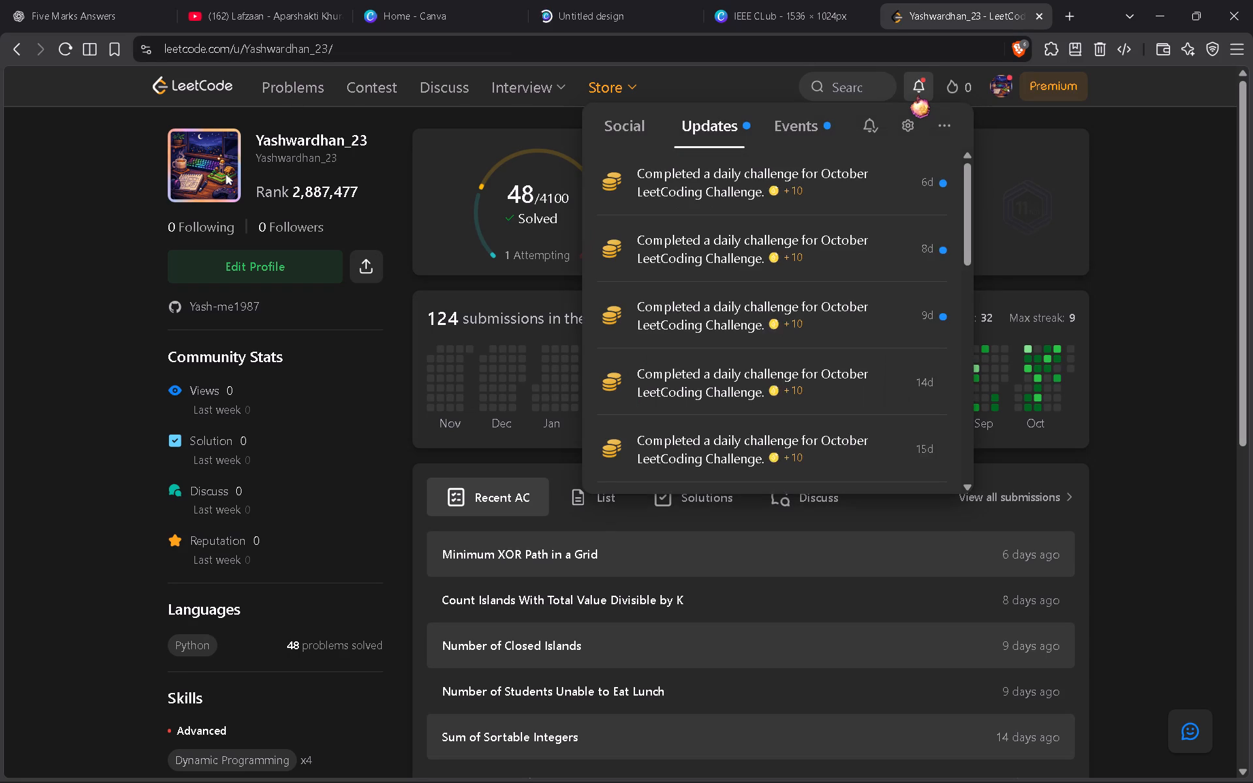
Dismiss the notifications, close the LeetCode profile, and return to the IEEE CLub design after checking the Untitled design.
click(918, 95)
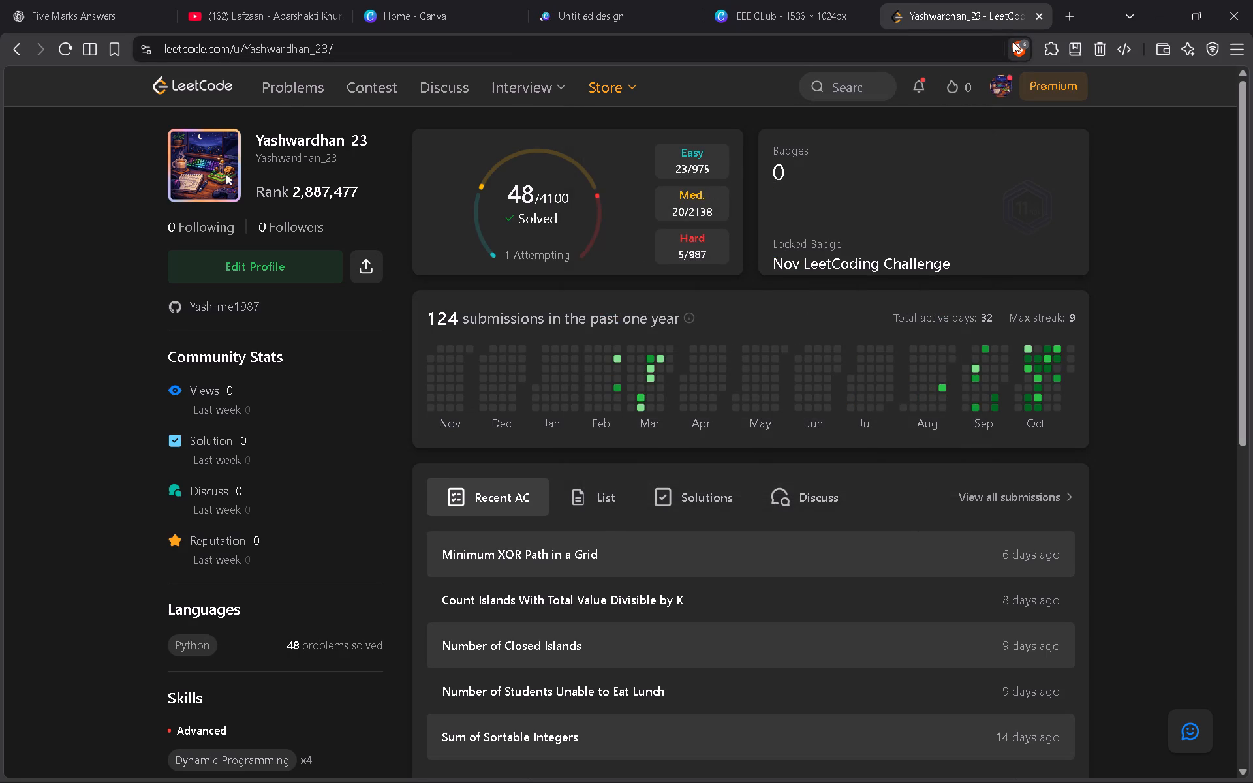
click(1044, 14)
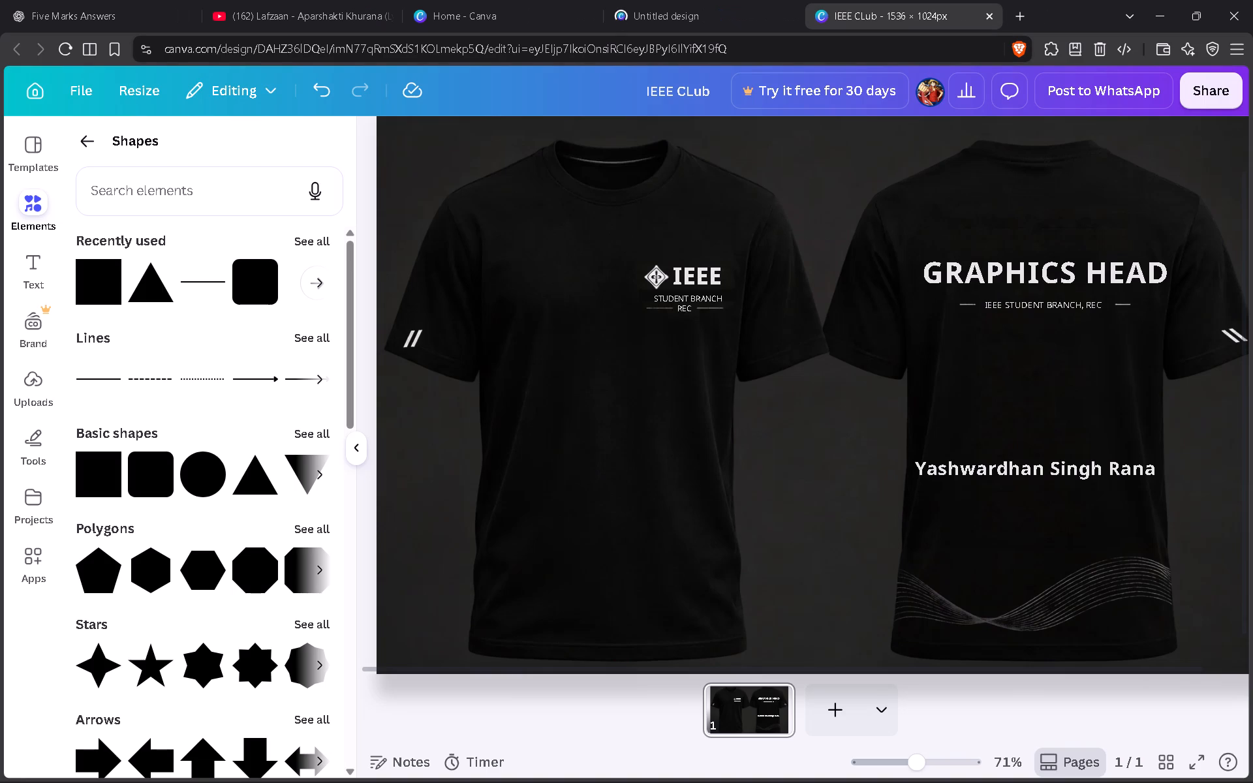
click(711, 0)
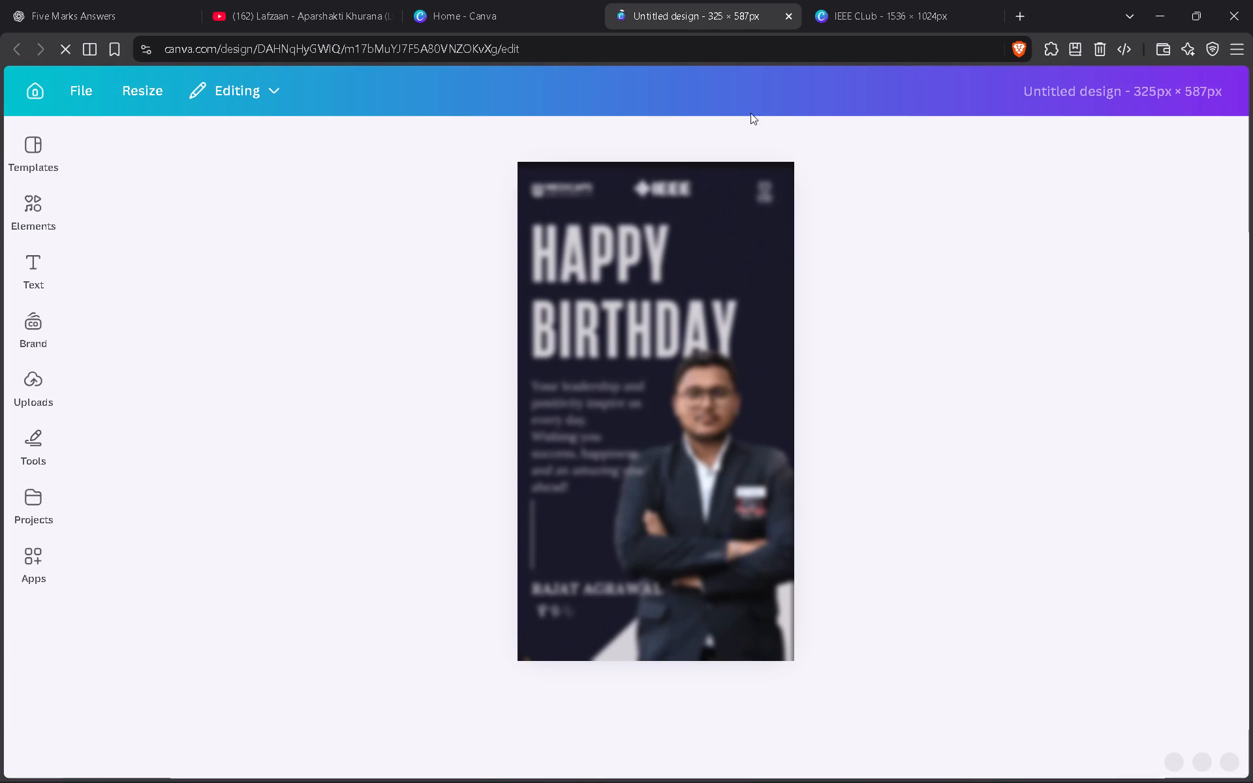
click(904, 0)
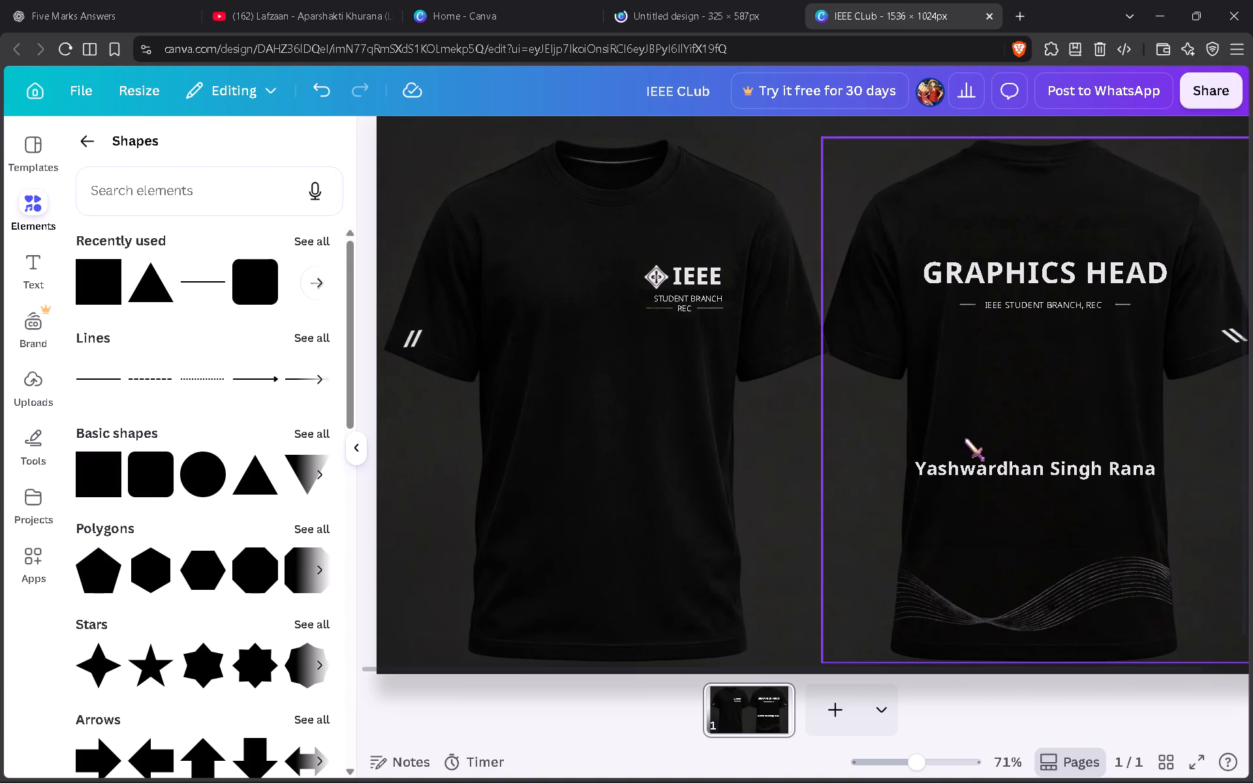
Browse the shapes library, from basic shapes and arrows through banners and organic shapes, with the whole shirt design in view.
ctrl+scroll(964, 438, down, 1)
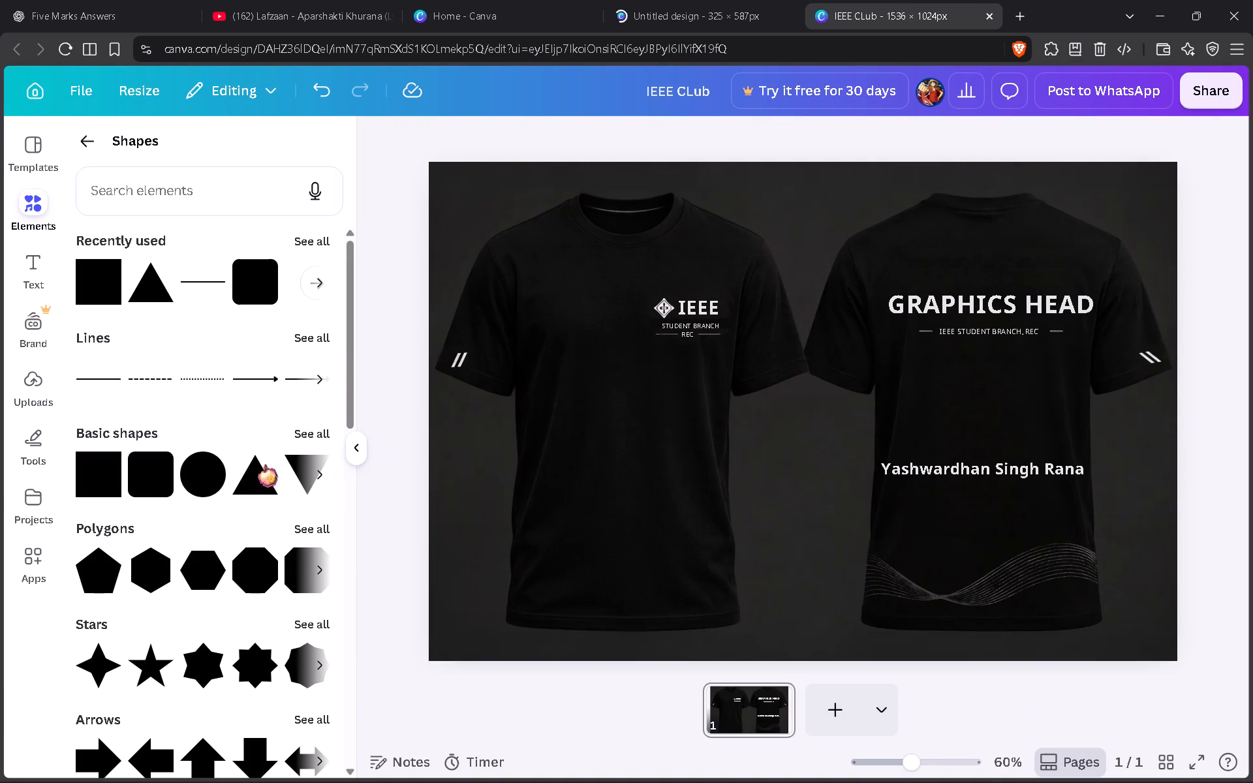
scroll(163, 463, down, 3)
scroll(173, 441, up, 2)
scroll(245, 391, down, 1)
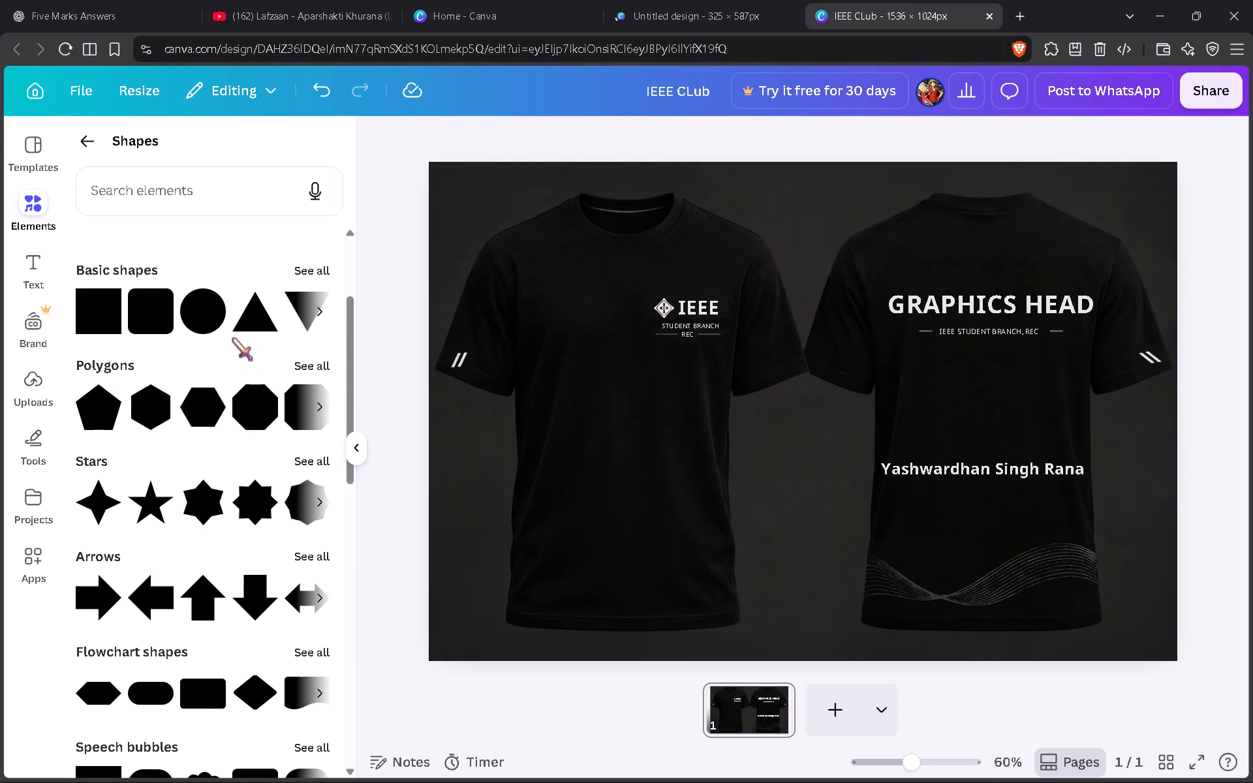
click(320, 305)
click(320, 305)
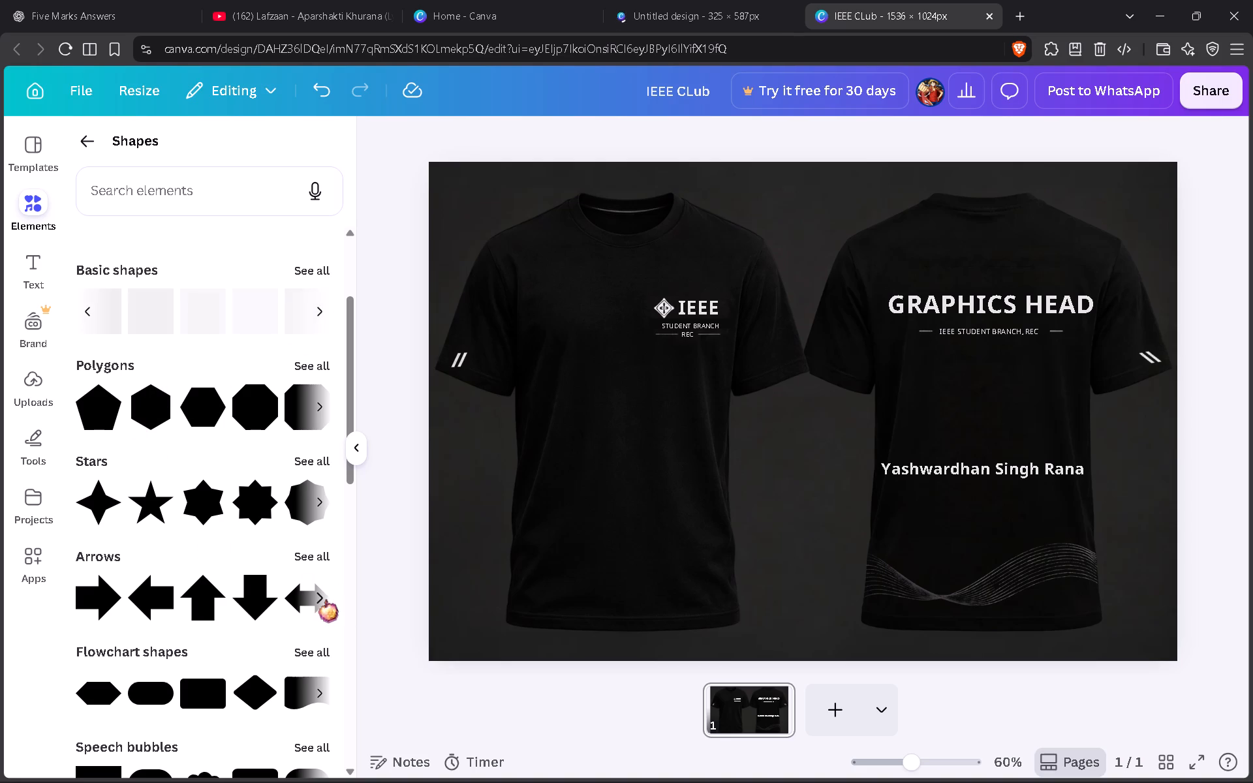
scroll(254, 527, down, 1)
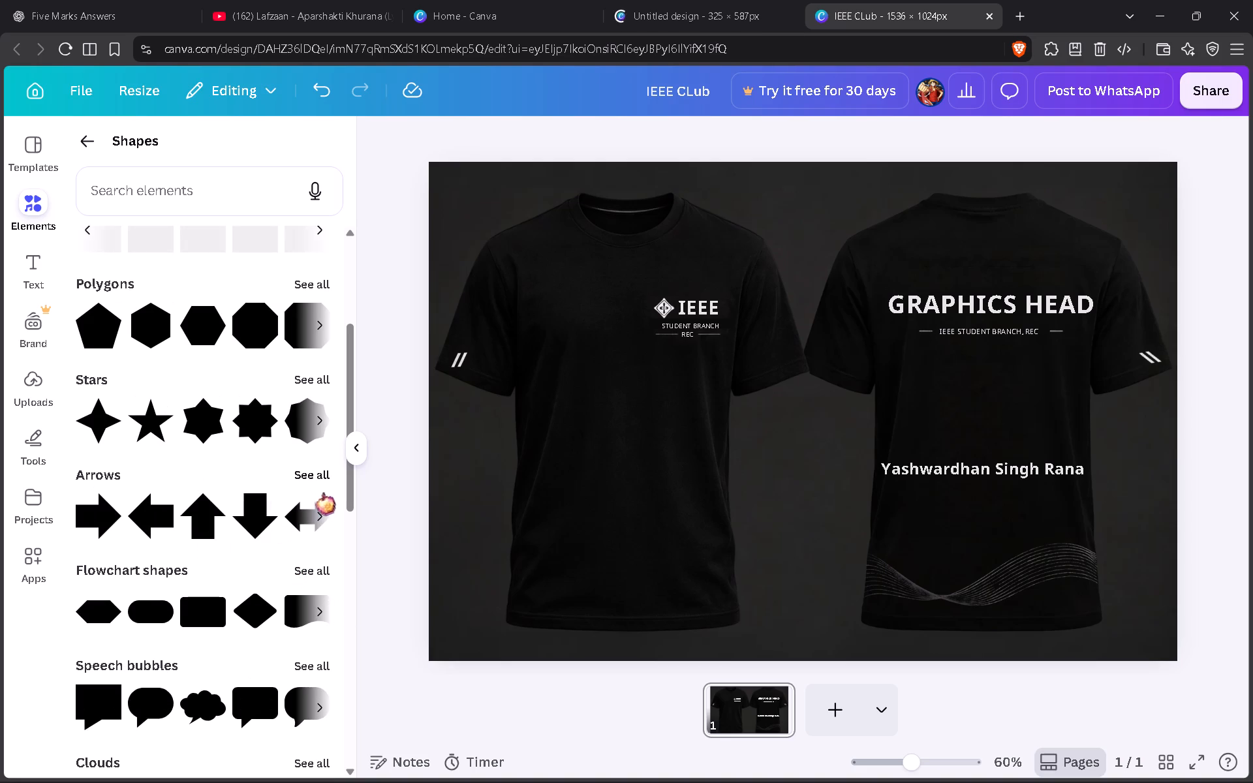
scroll(203, 521, down, 8)
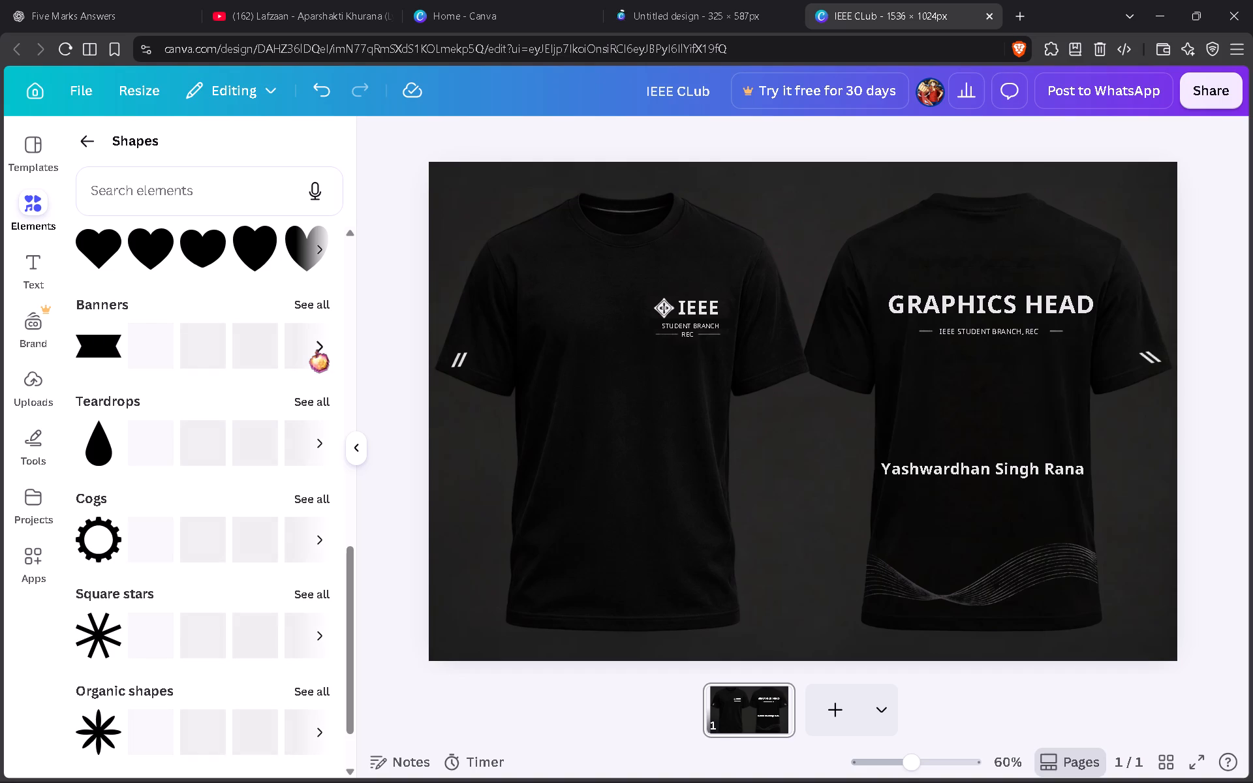
Browse the Apparel collection in the Mockups category for T-shirt mockups.
click(81, 134)
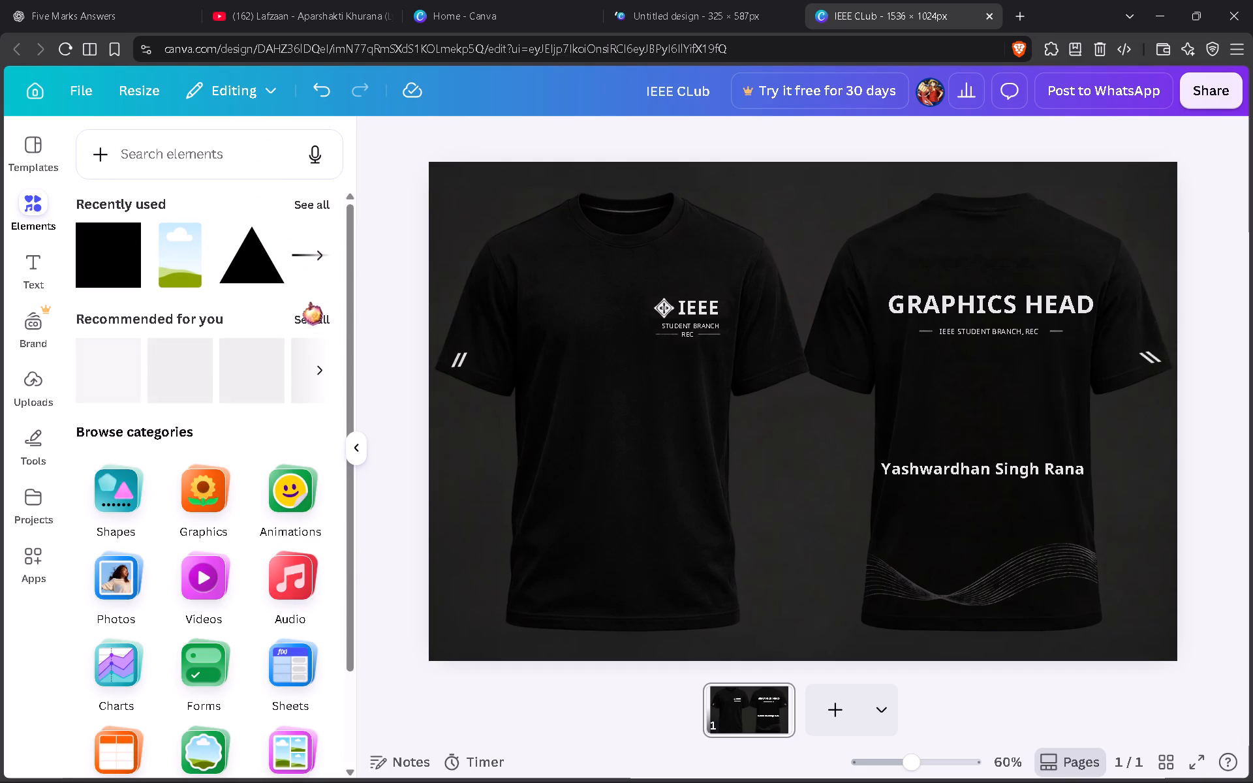
scroll(279, 347, down, 3)
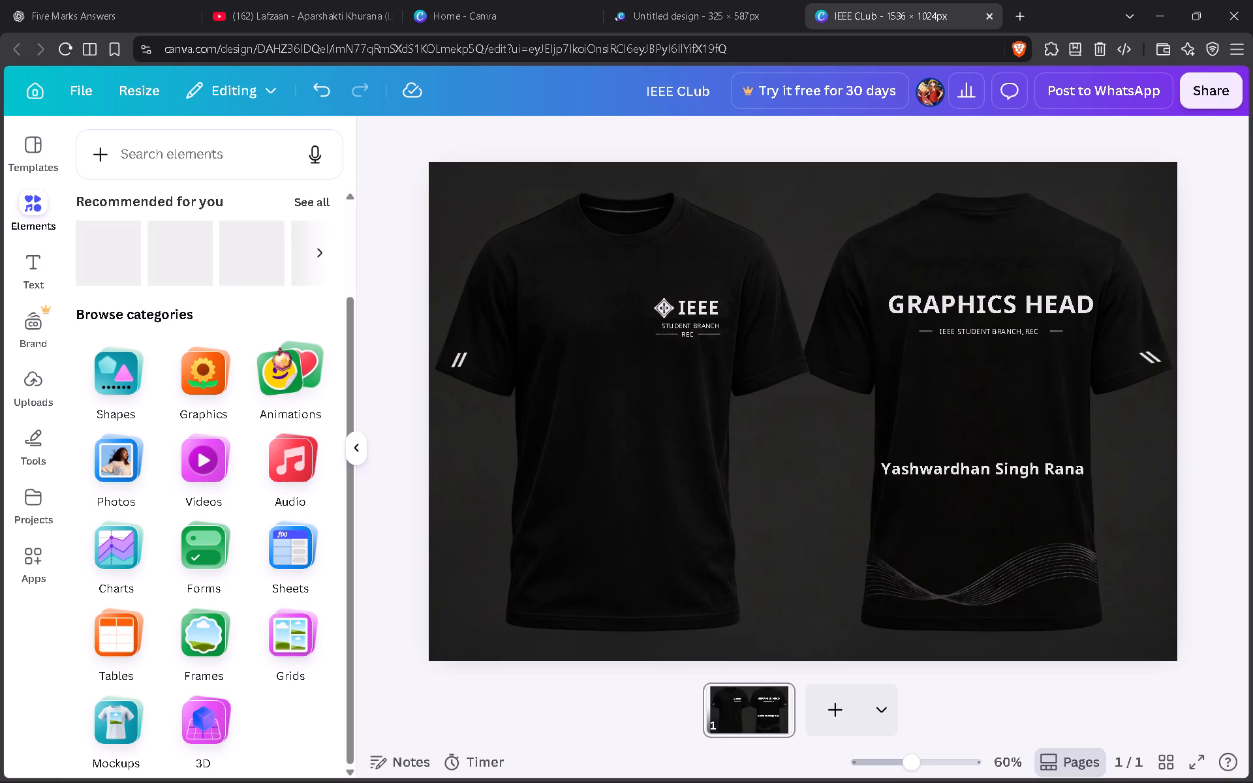
click(119, 731)
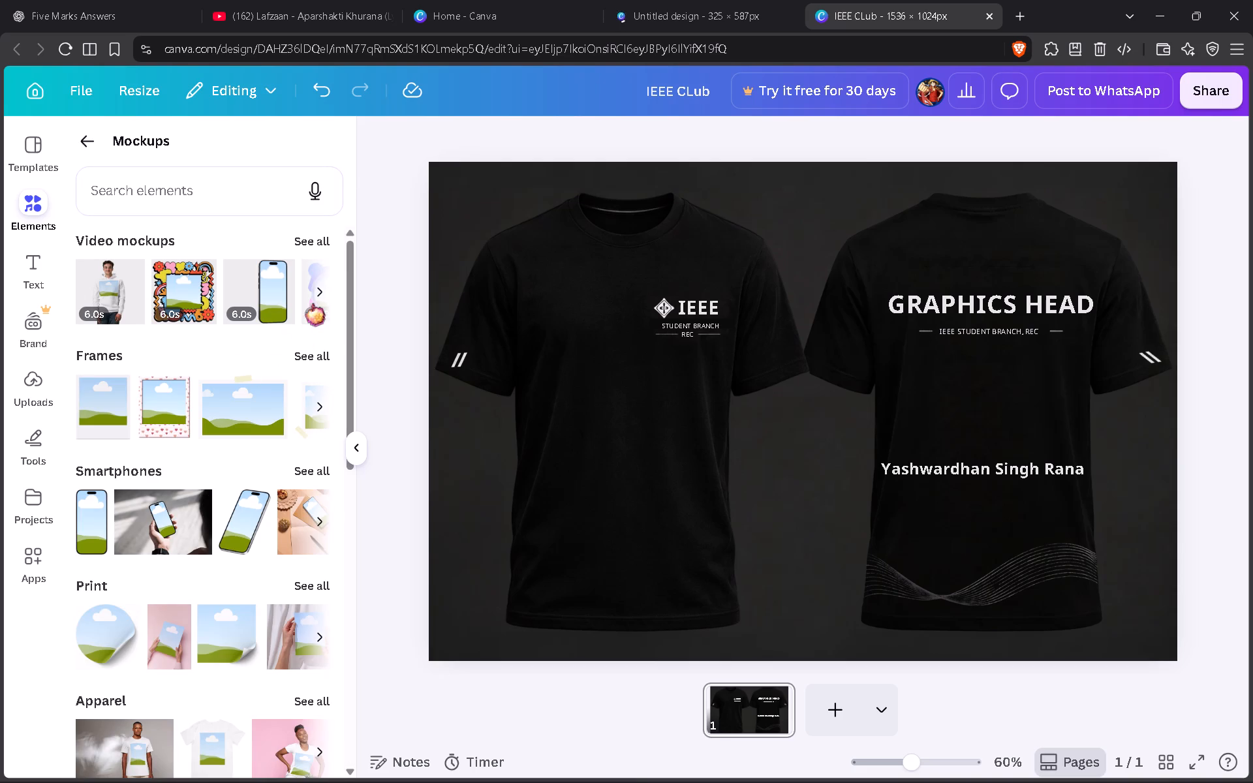
scroll(270, 445, down, 1)
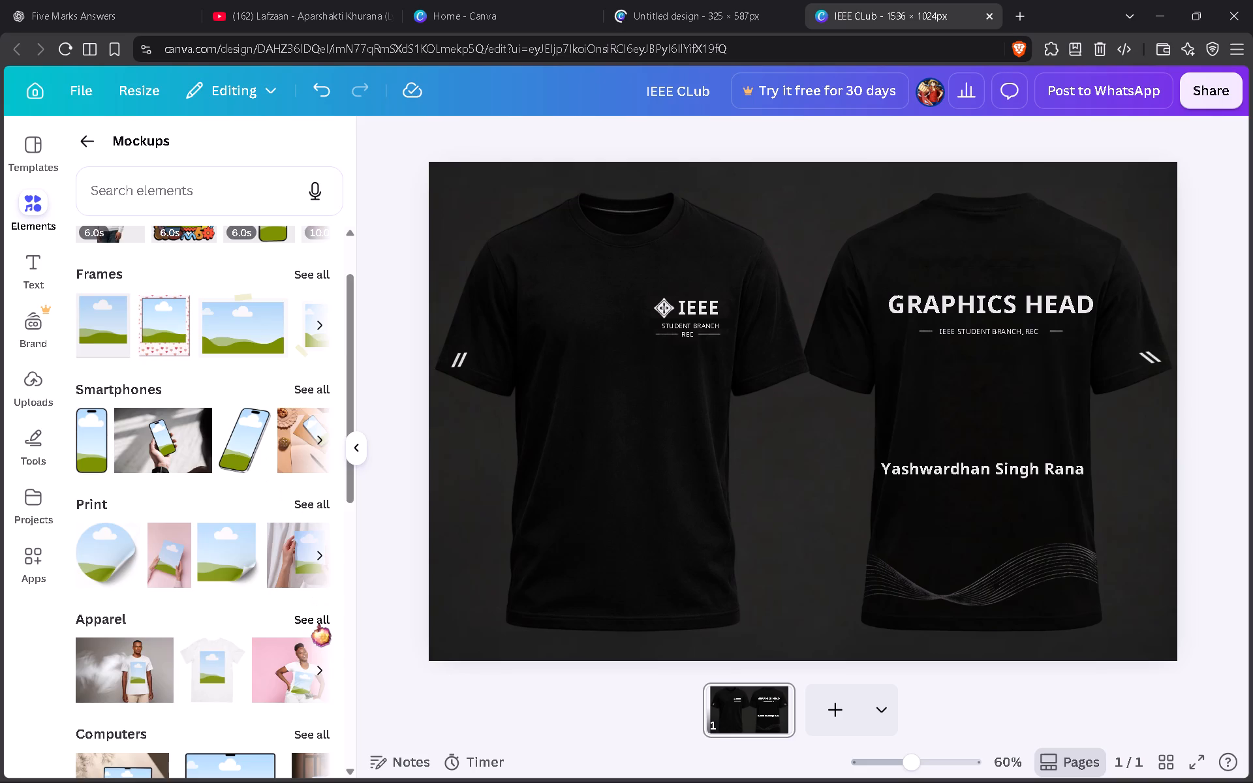
click(318, 623)
scroll(235, 350, down, 2)
scroll(235, 350, up, 1)
scroll(235, 350, down, 8)
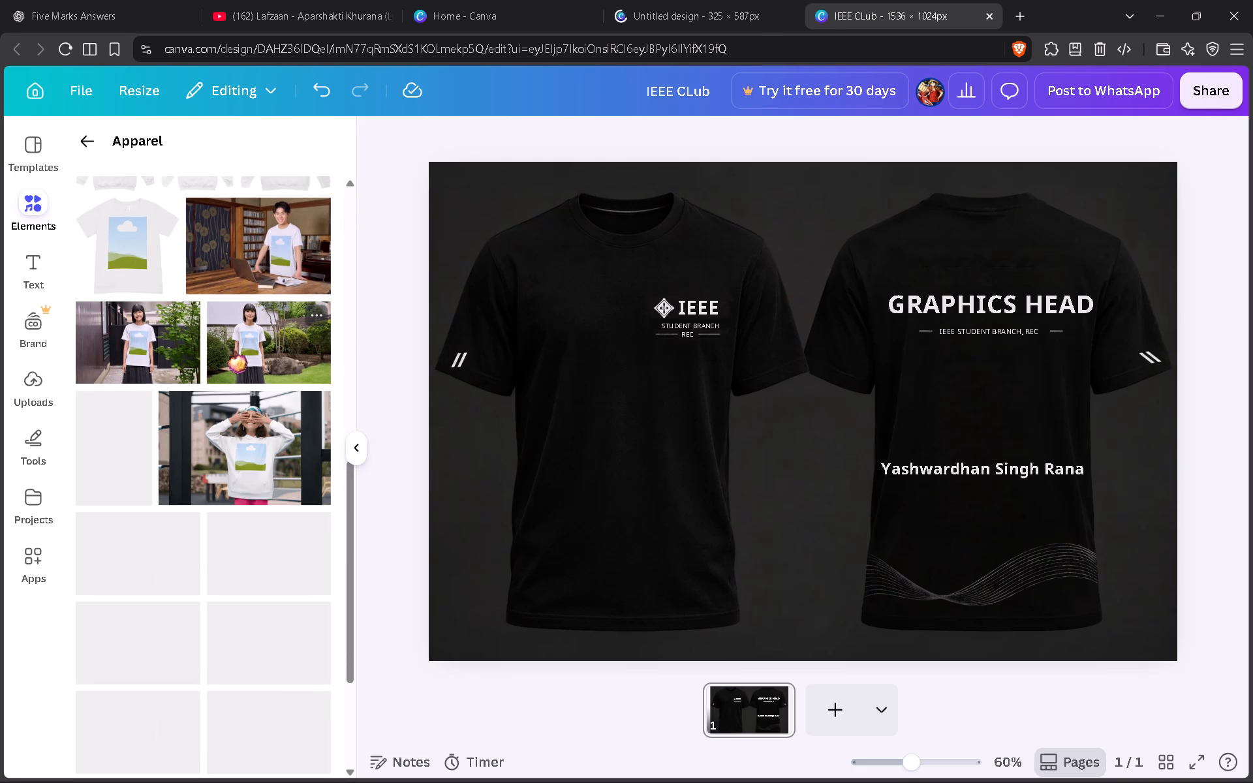
scroll(235, 350, down, 7)
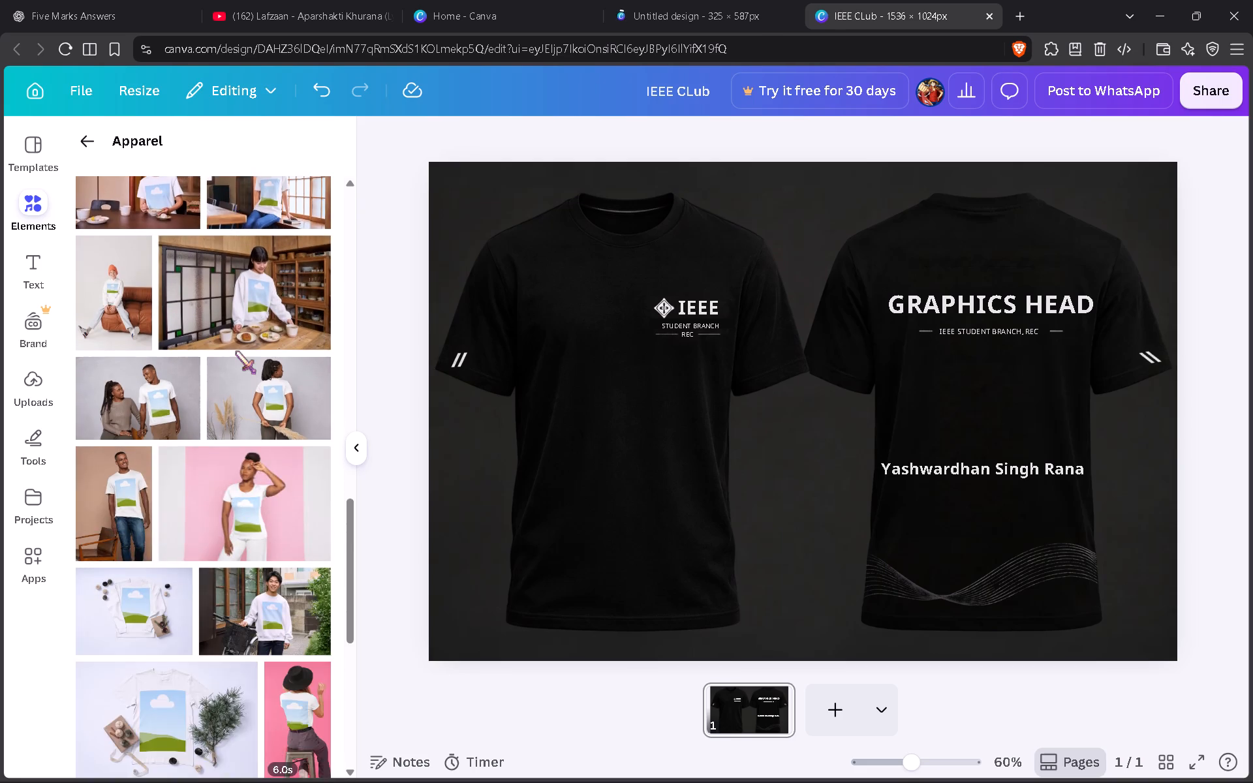
scroll(235, 350, down, 4)
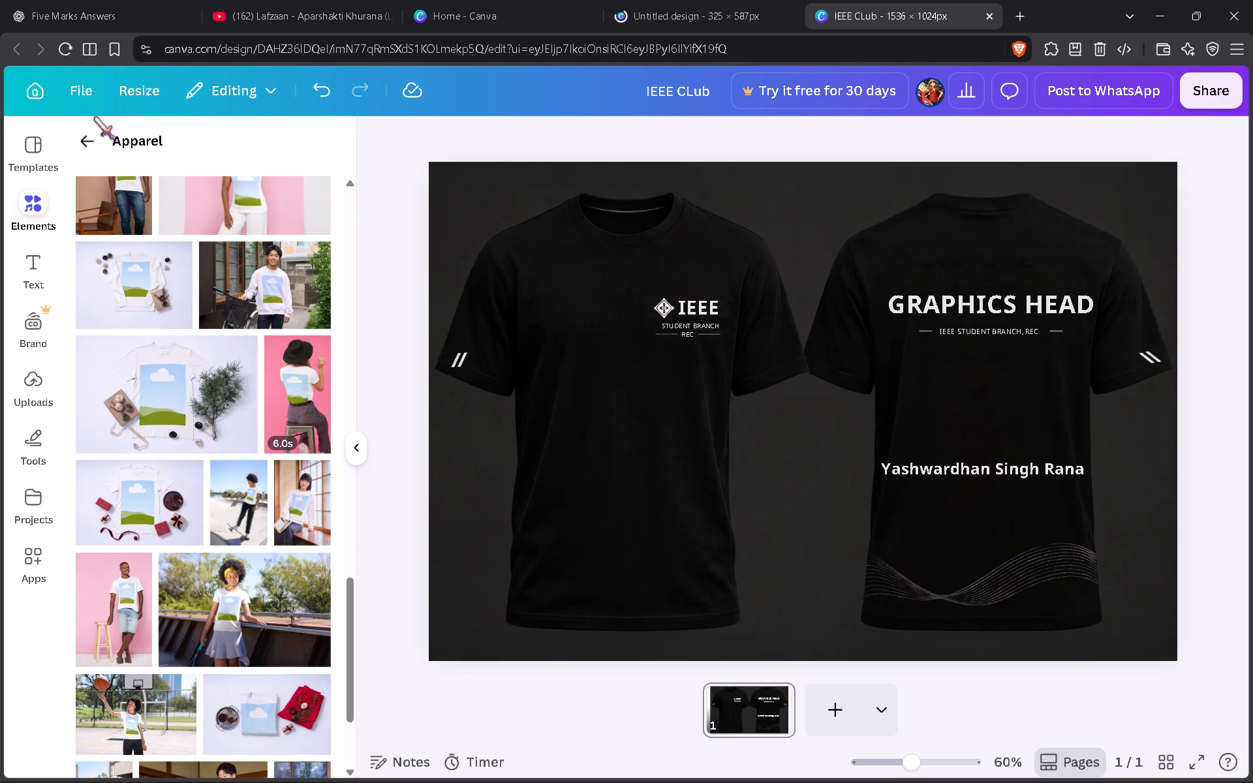
click(80, 129)
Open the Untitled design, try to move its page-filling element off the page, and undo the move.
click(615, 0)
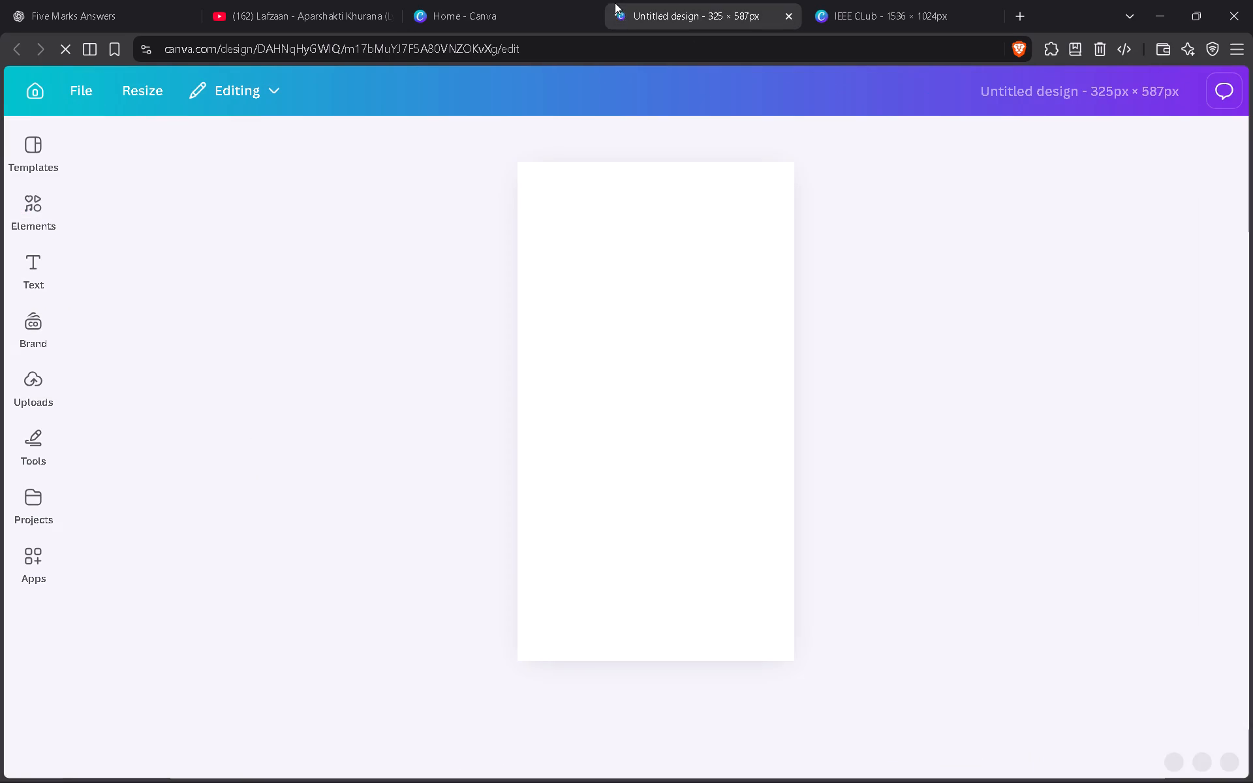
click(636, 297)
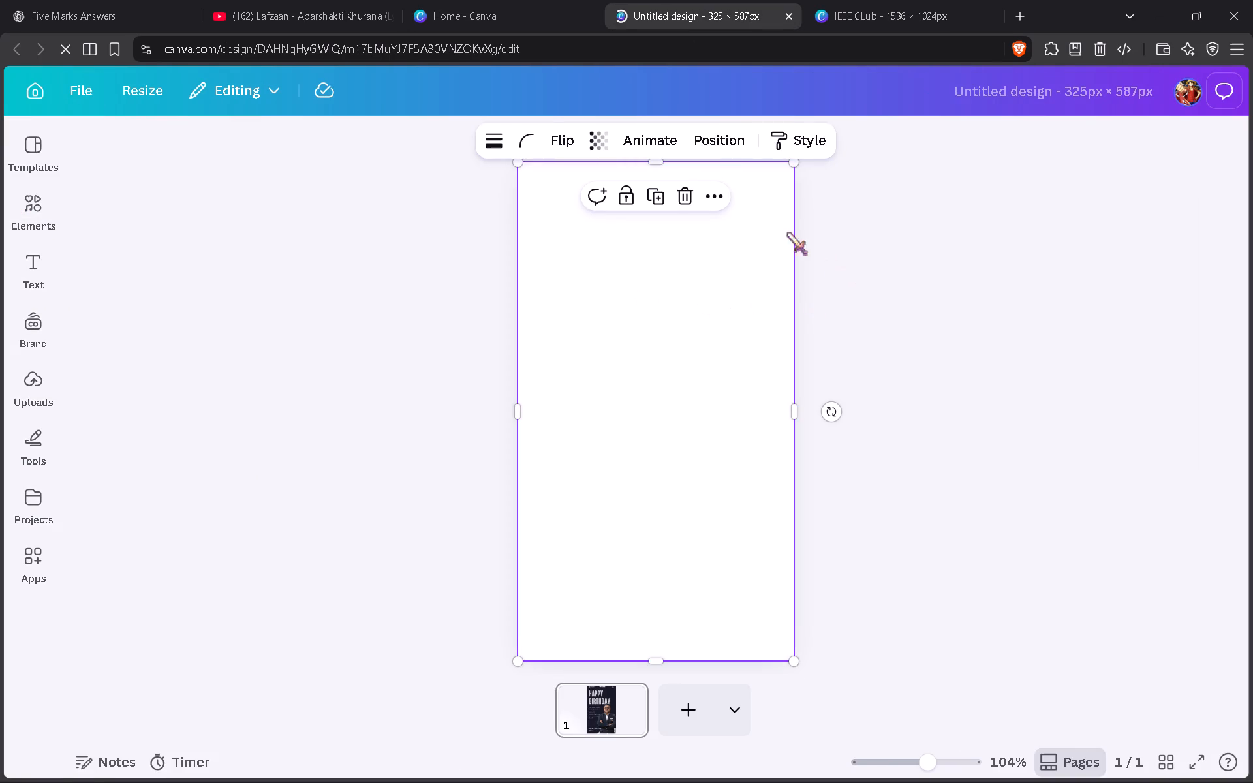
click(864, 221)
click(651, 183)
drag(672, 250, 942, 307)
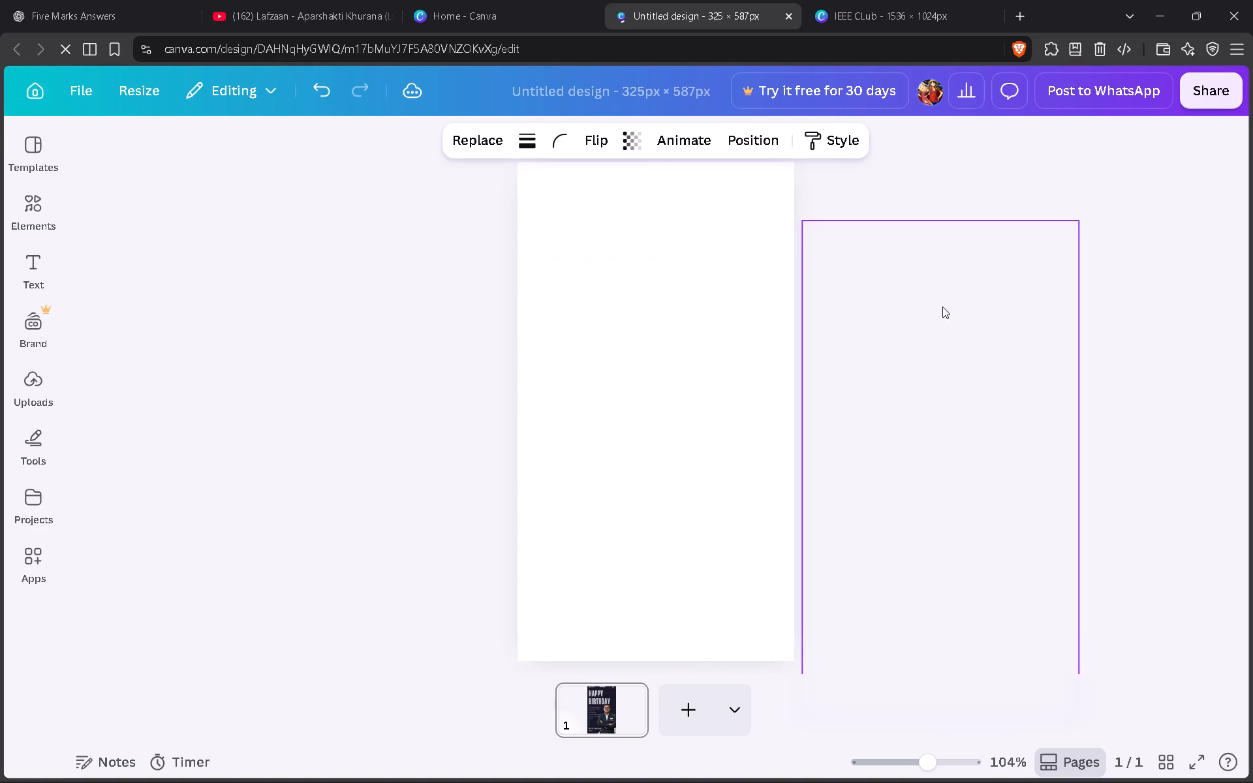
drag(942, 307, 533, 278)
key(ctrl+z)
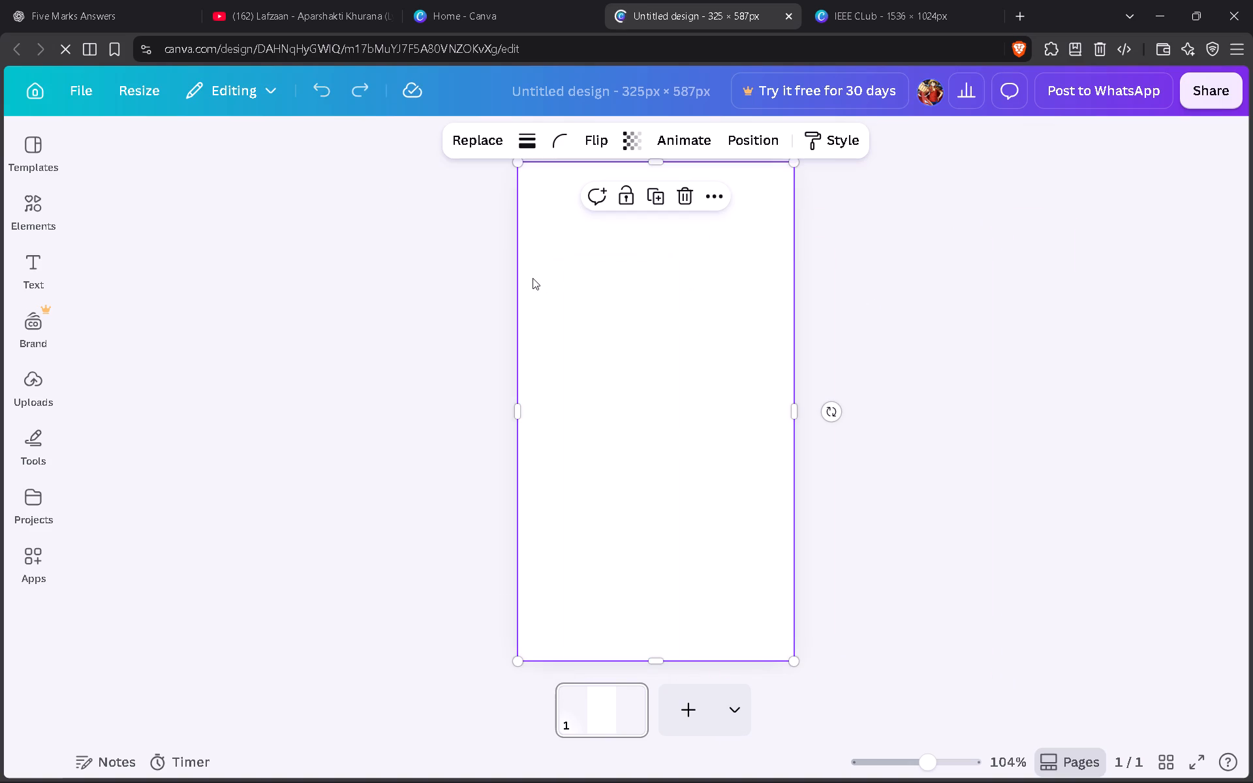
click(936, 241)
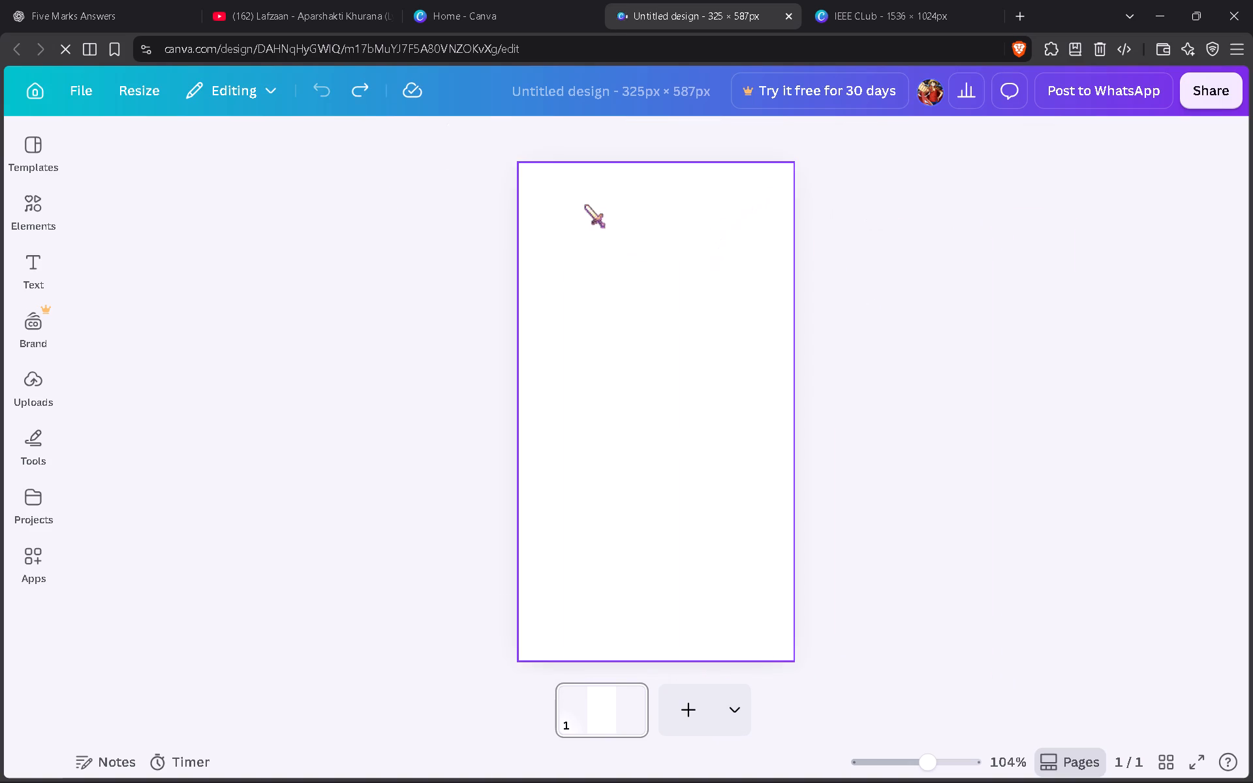
Reload the Untitled design and switch back to the IEEE CLub design.
double_click(72, 52)
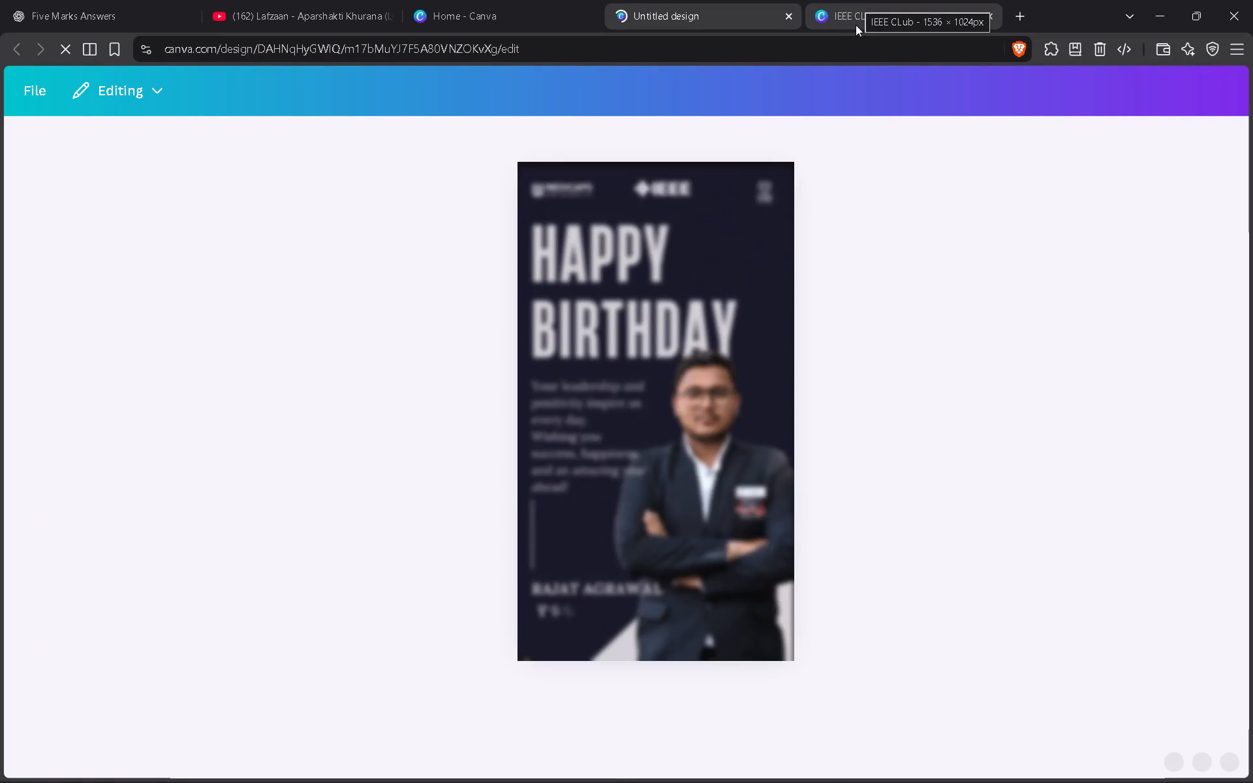
click(856, 25)
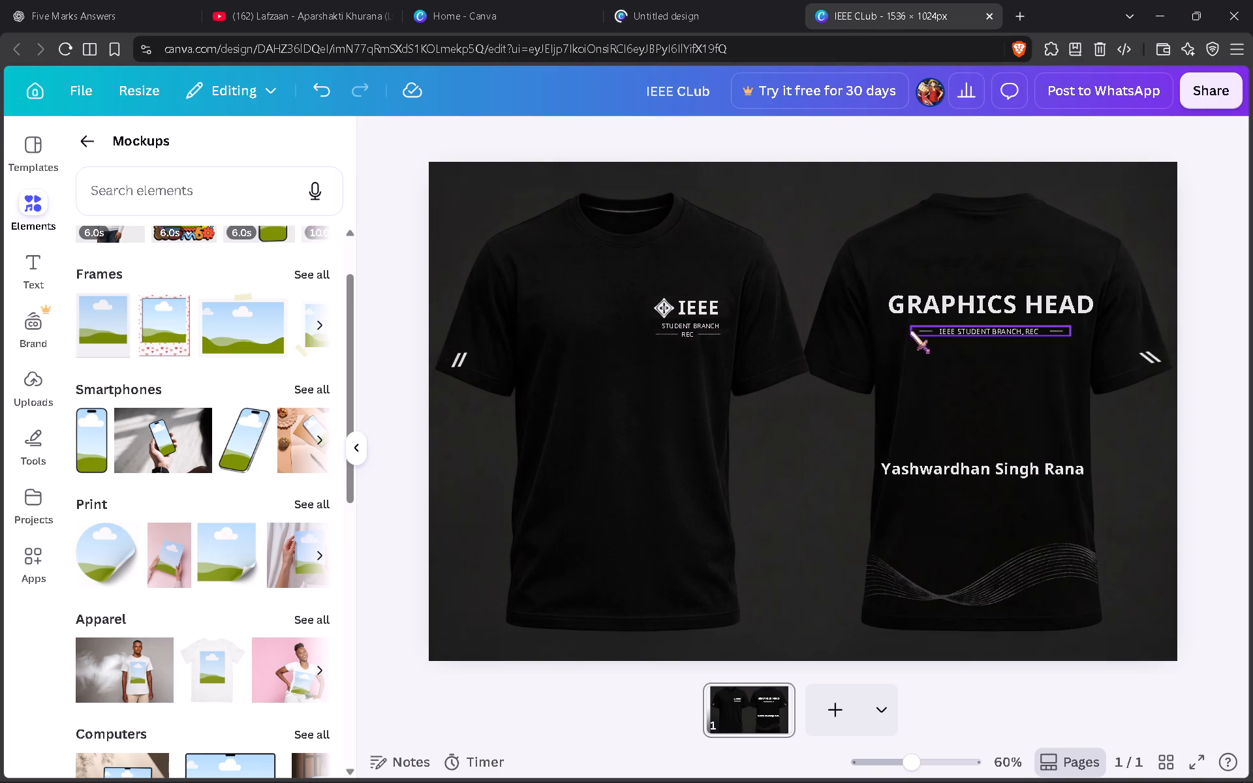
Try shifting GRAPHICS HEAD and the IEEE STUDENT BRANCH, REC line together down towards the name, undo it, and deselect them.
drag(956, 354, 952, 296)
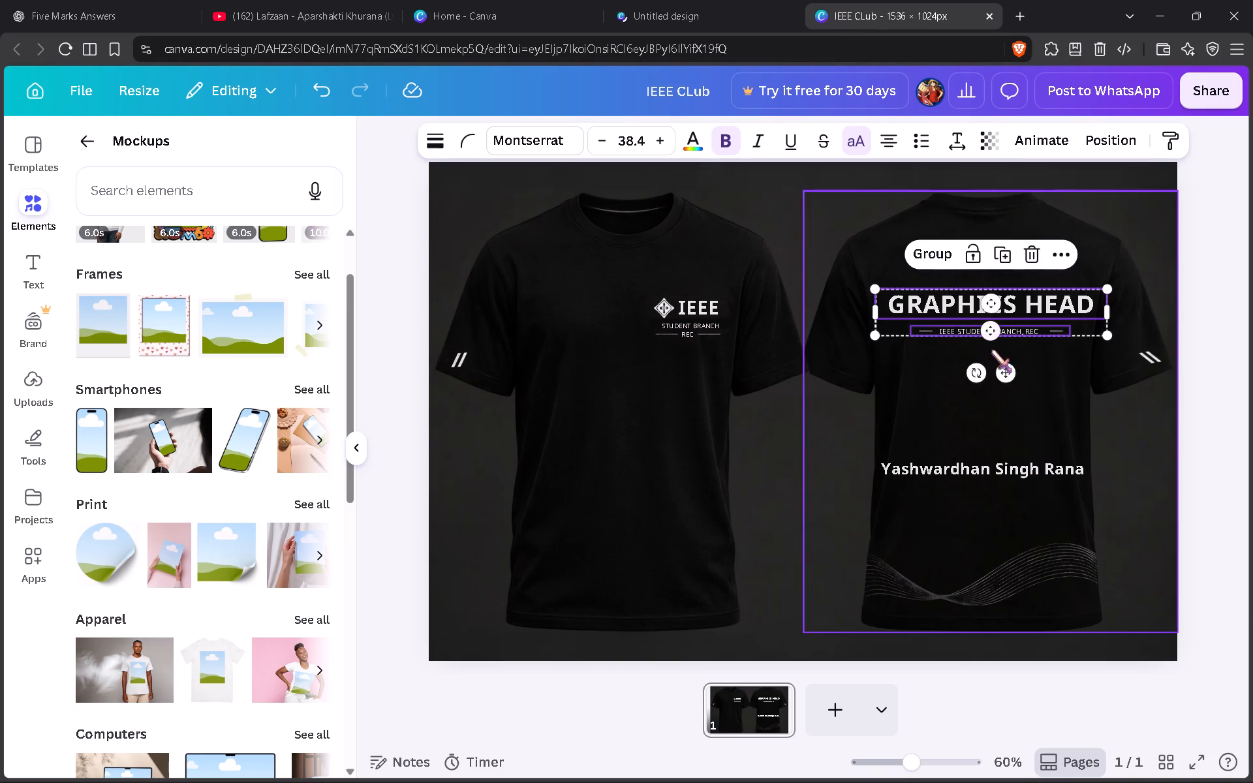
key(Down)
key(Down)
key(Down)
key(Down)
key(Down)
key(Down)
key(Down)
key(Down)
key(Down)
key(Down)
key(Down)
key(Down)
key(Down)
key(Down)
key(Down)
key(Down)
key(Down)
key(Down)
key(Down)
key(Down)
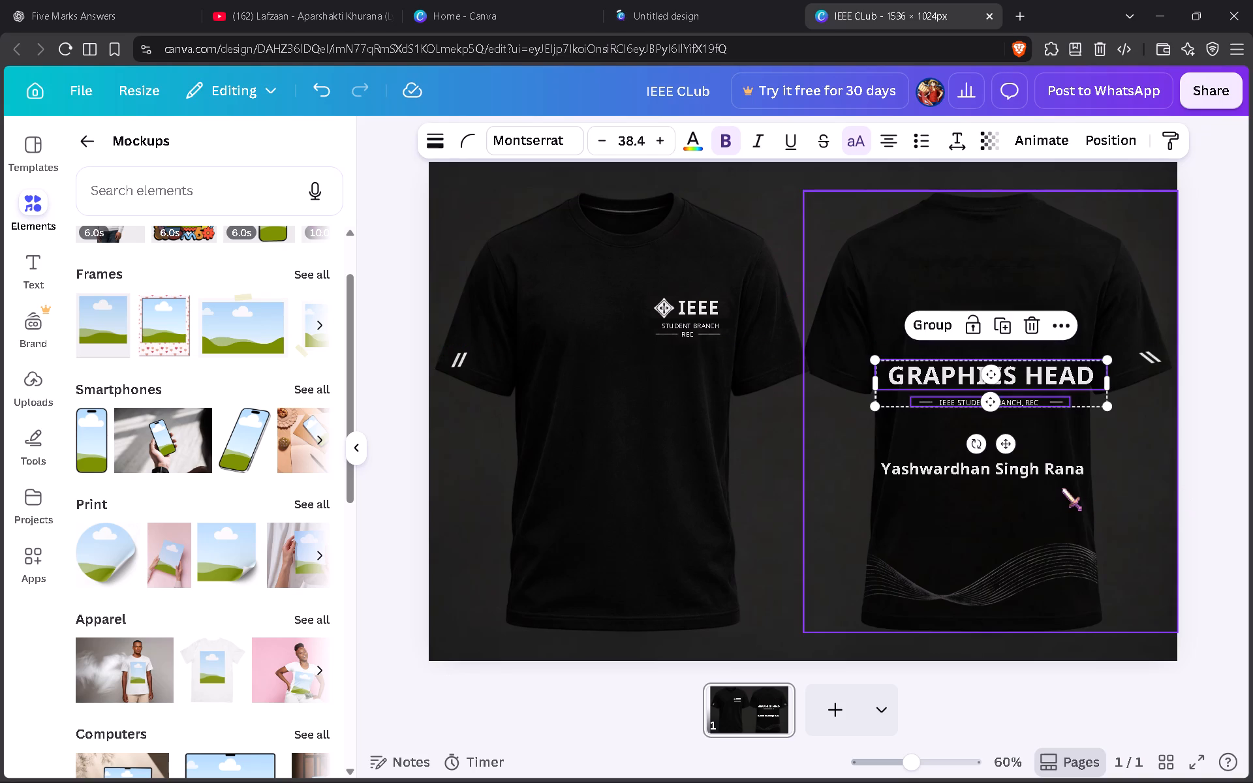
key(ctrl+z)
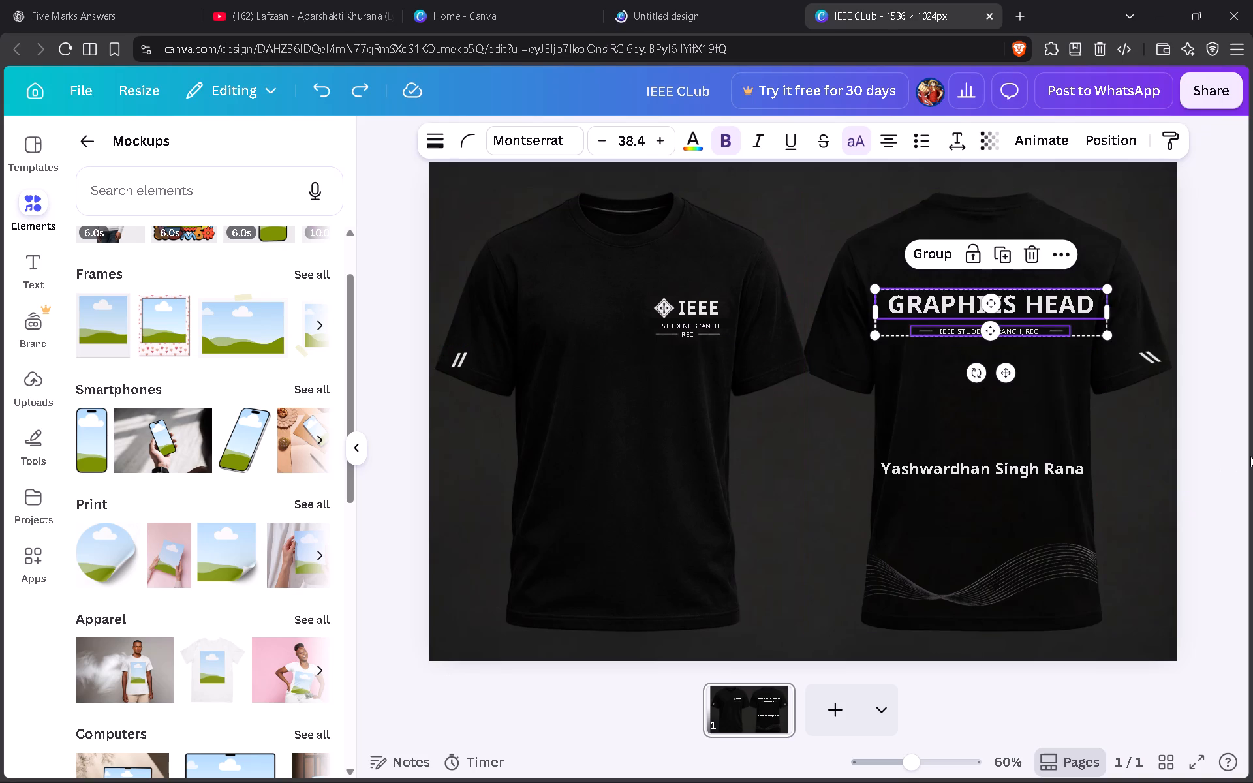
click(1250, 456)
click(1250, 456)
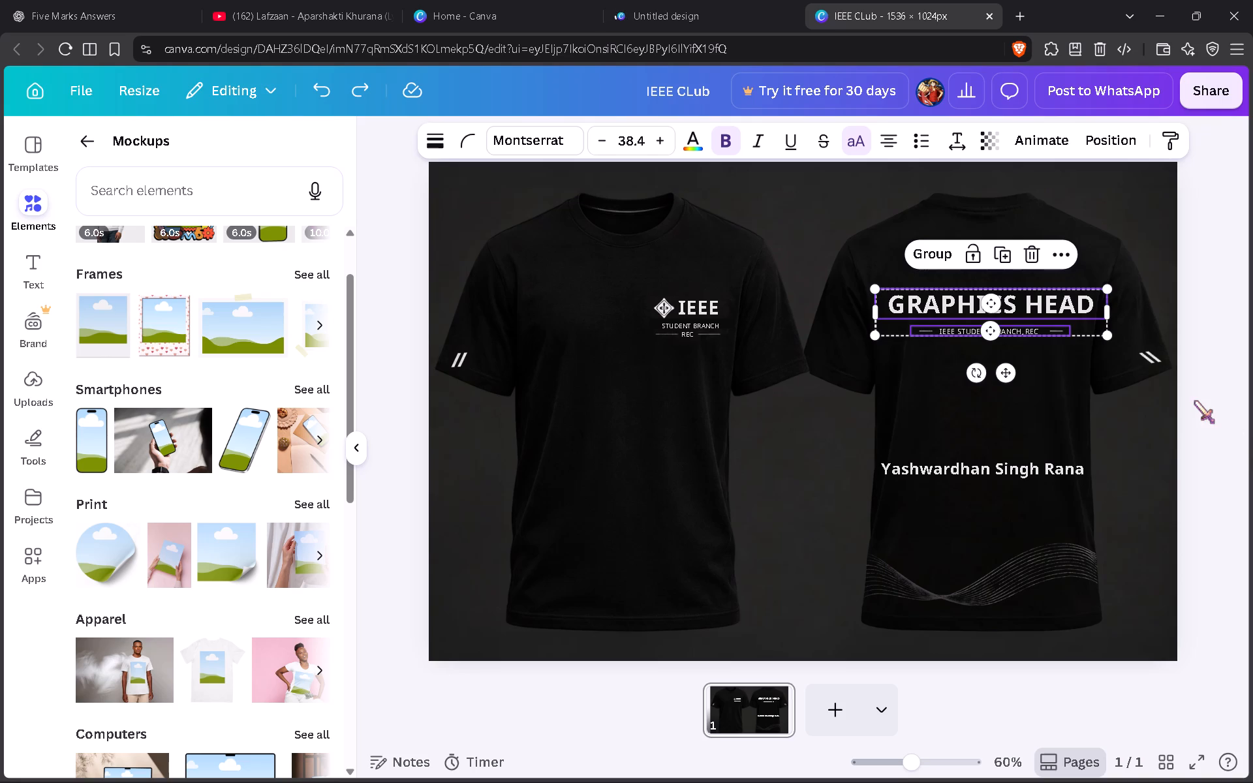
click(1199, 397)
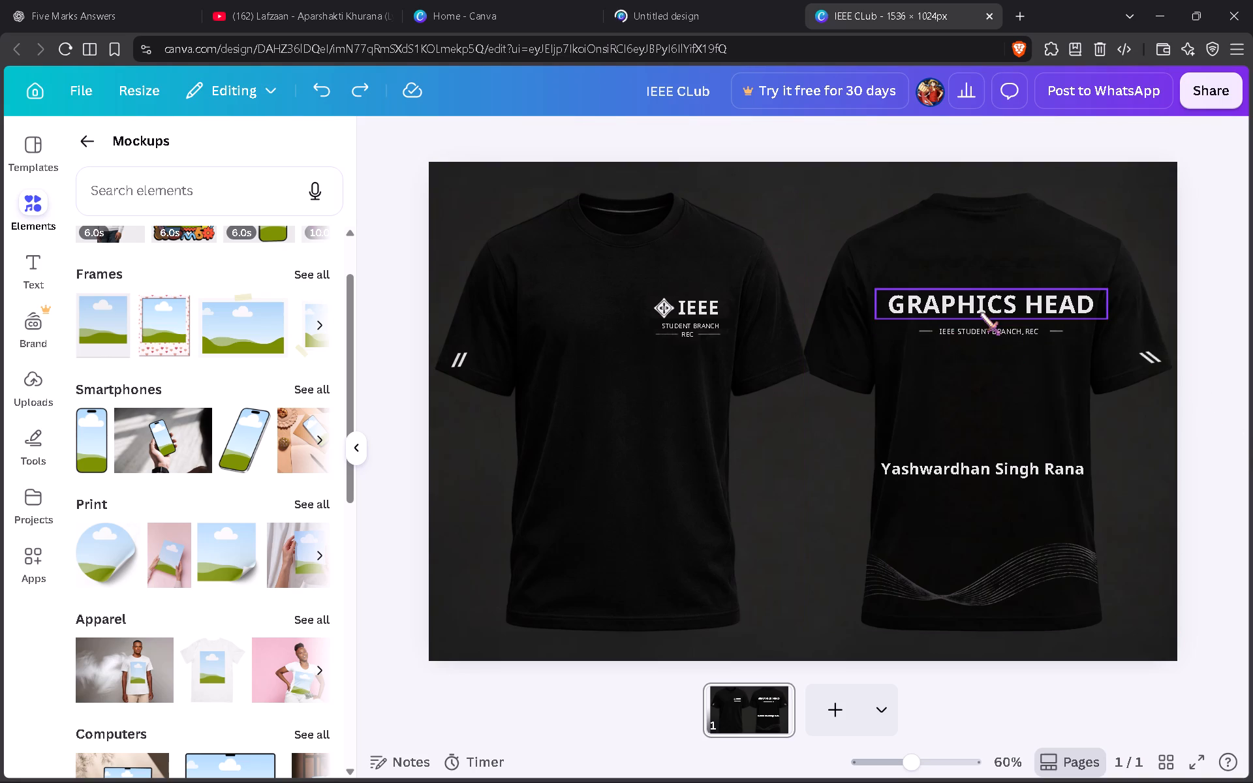
Move the member's name on the shirt back up to sit just below the IEEE STUDENT BRANCH, REC line.
drag(983, 474, 994, 407)
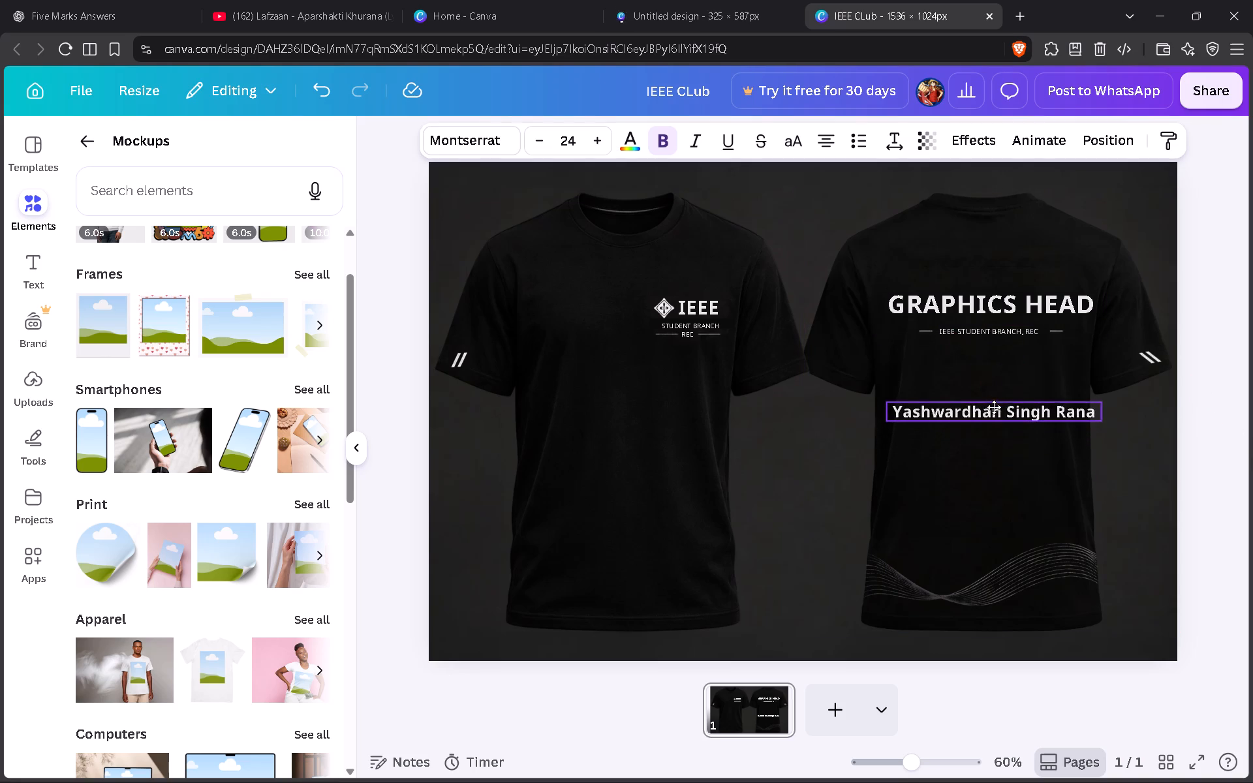
drag(994, 407, 987, 369)
click(1078, 495)
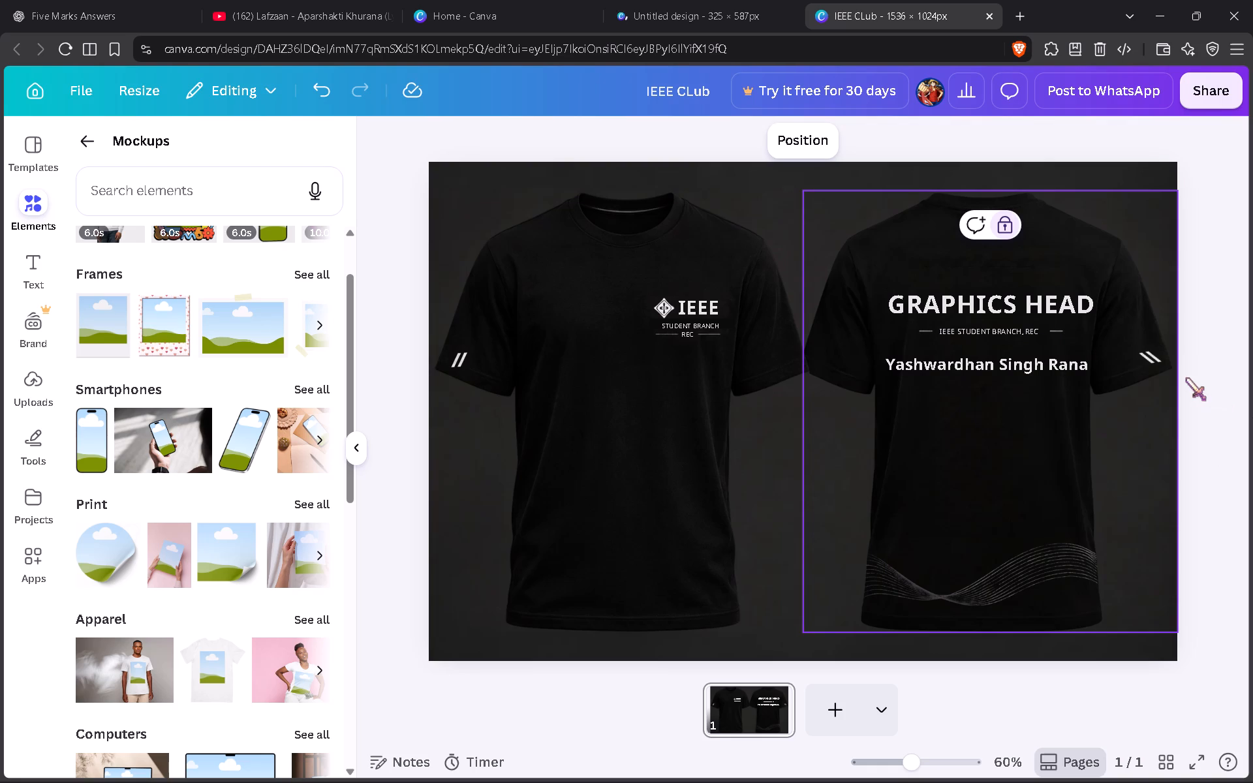
Delete the middle name from the member's name on the shirt back, leaving only the first and last names.
click(1054, 375)
click(1064, 363)
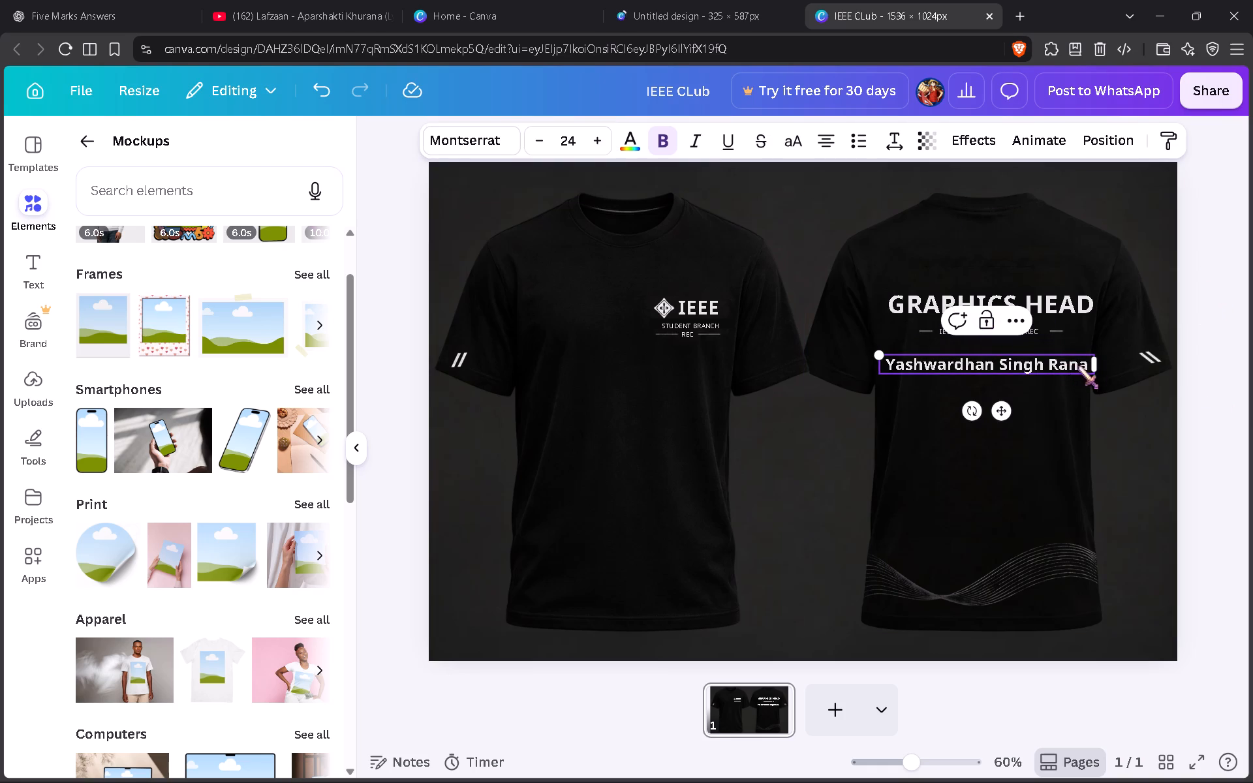
click(1044, 369)
key(BackSpace)
key(BackSpace)
key(BackSpace)
key(BackSpace)
key(BackSpace)
key(BackSpace)
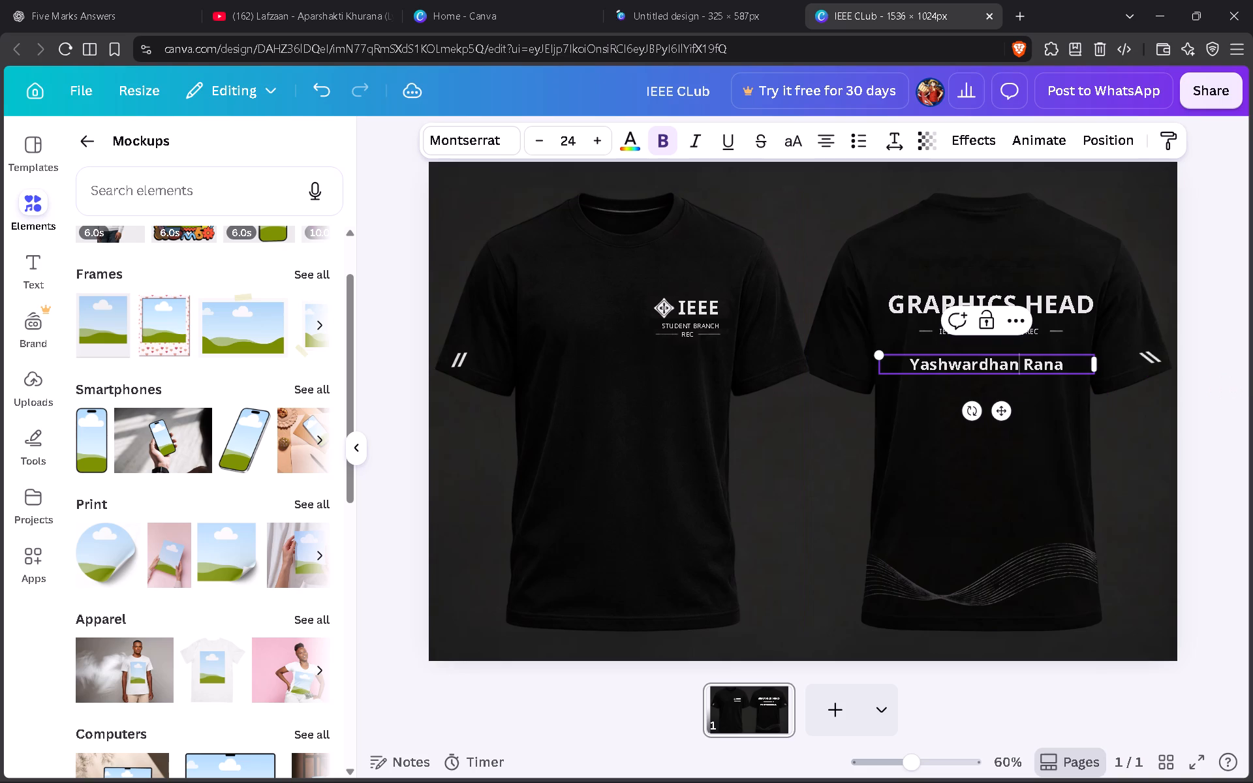
click(1242, 373)
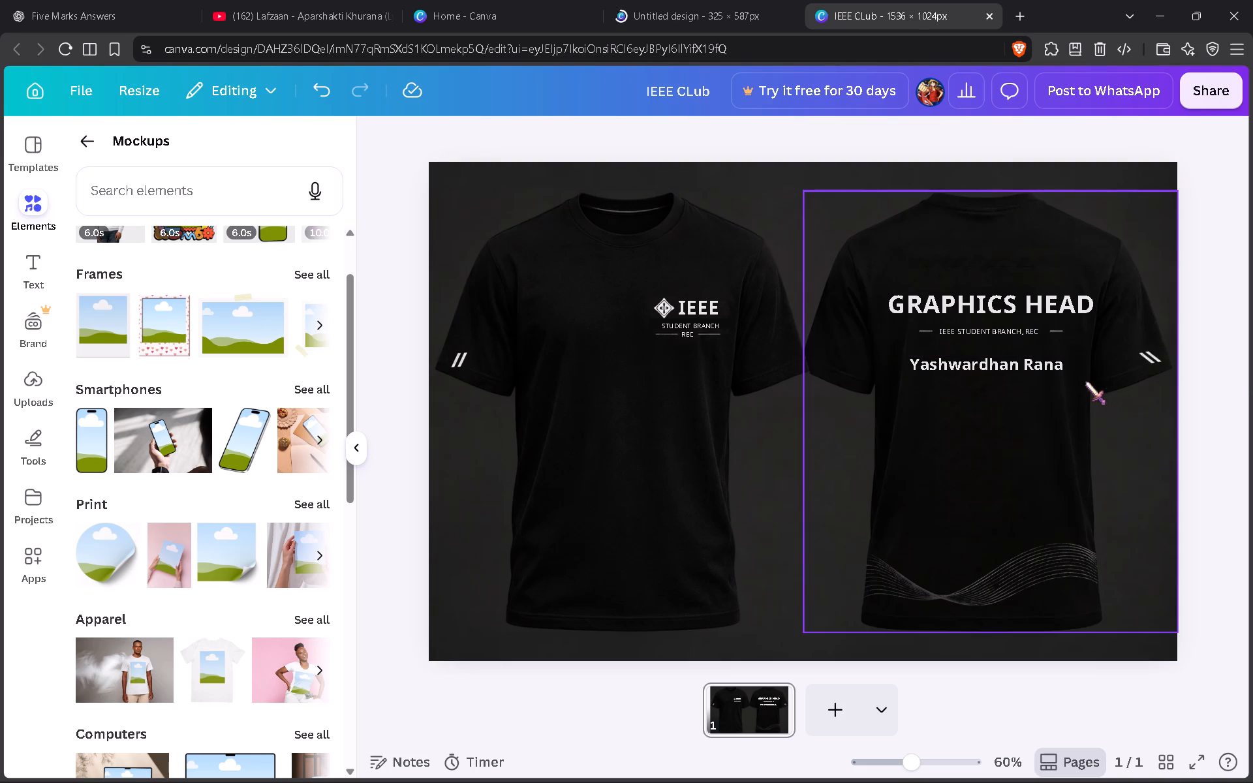
Nudge the GRAPHICS HEAD title on the shirt back slightly to the left and deselect it.
click(975, 301)
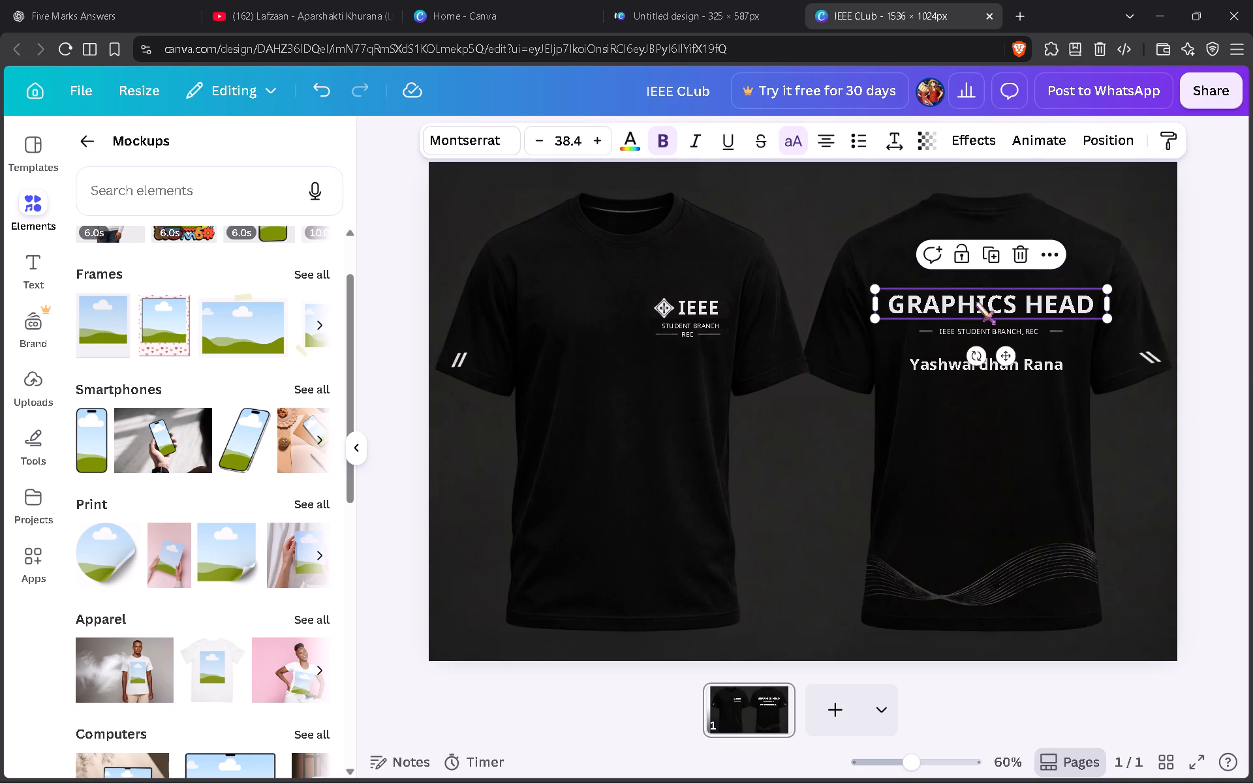
key(Left)
key(Left)
key(Left)
key(Left)
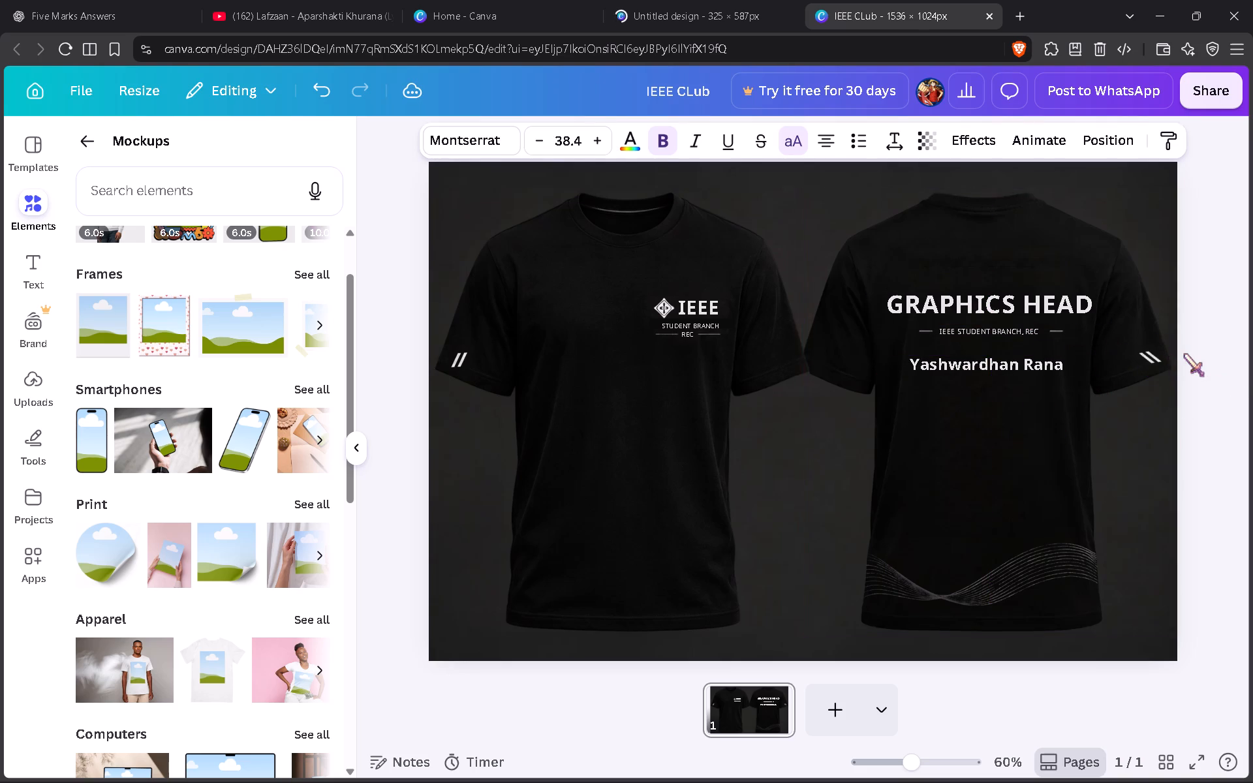
click(1215, 336)
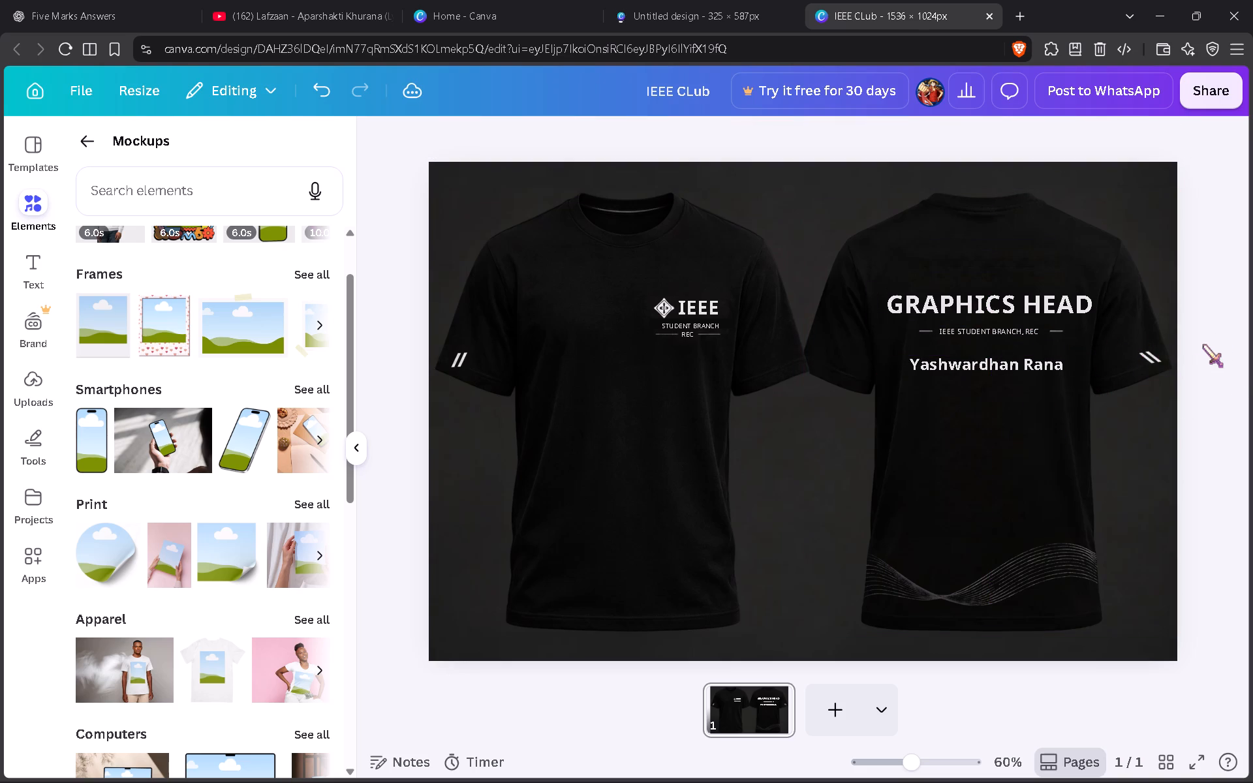
Shift GRAPHICS HEAD, the IEEE STUDENT BRANCH, REC line and the member's name together slightly down and a touch left on the shirt back.
drag(1006, 427, 985, 288)
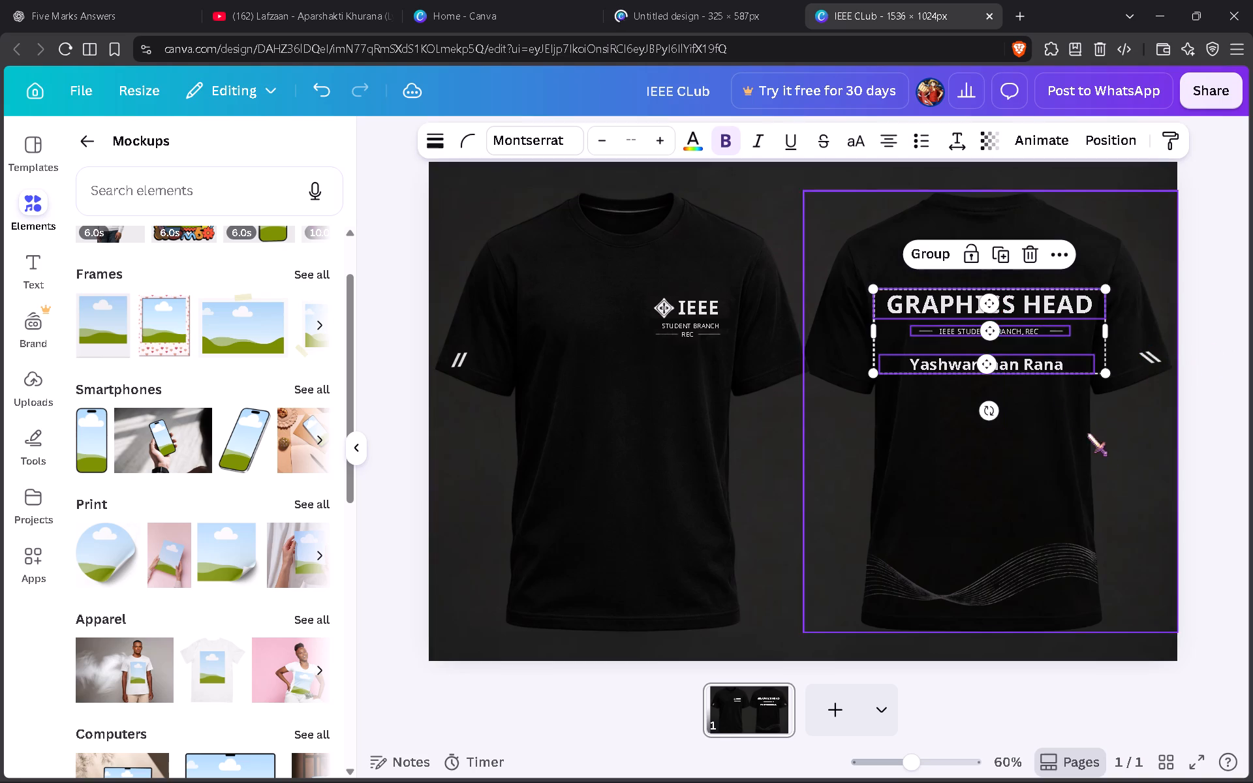
key(Down)
key(Down)
key(Down)
key(Down)
key(Down)
key(Down)
key(Down)
key(Down)
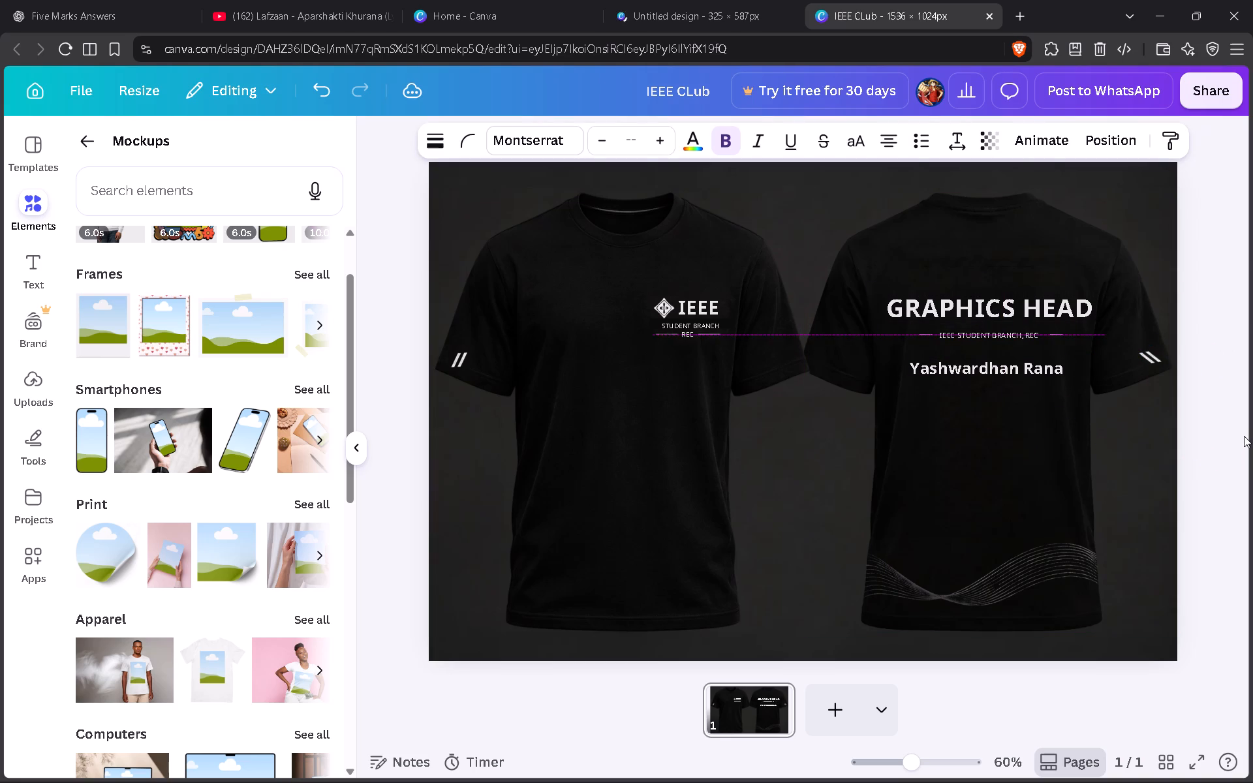
key(Left)
key(Left)
key(Left)
key(Right)
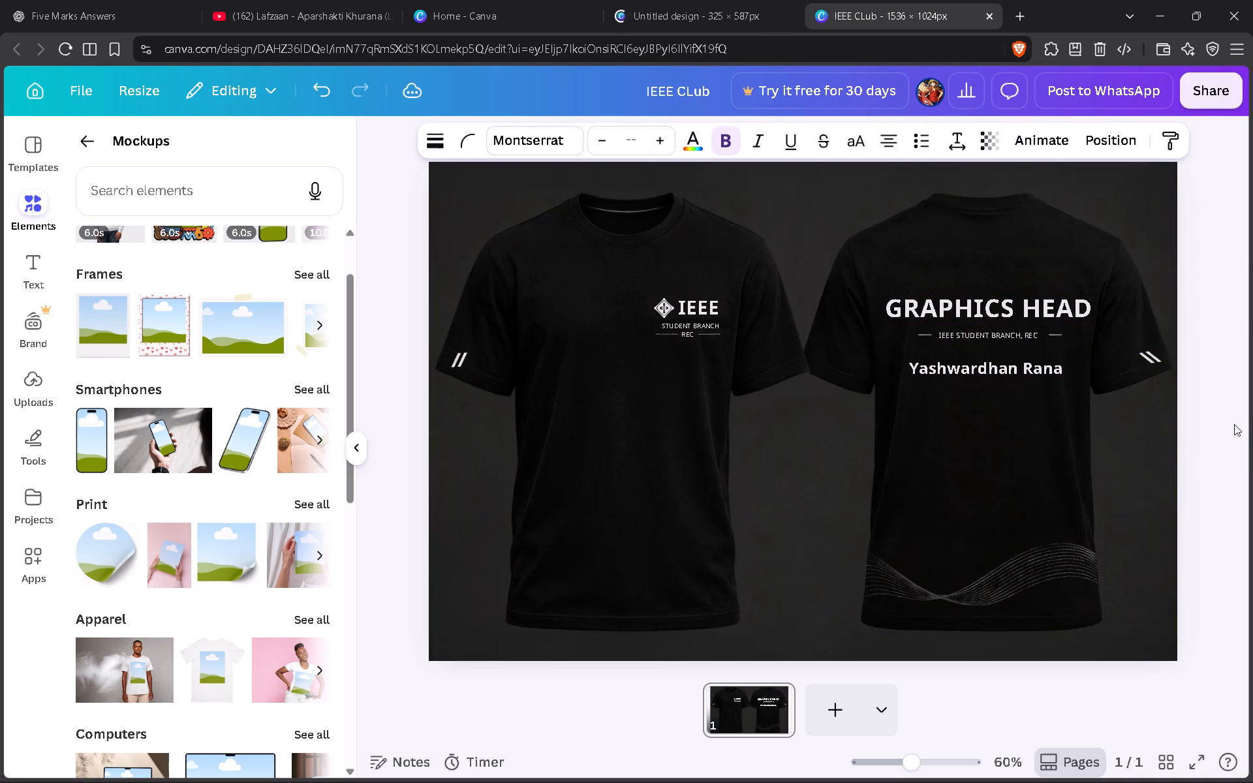
key(Right)
click(1233, 416)
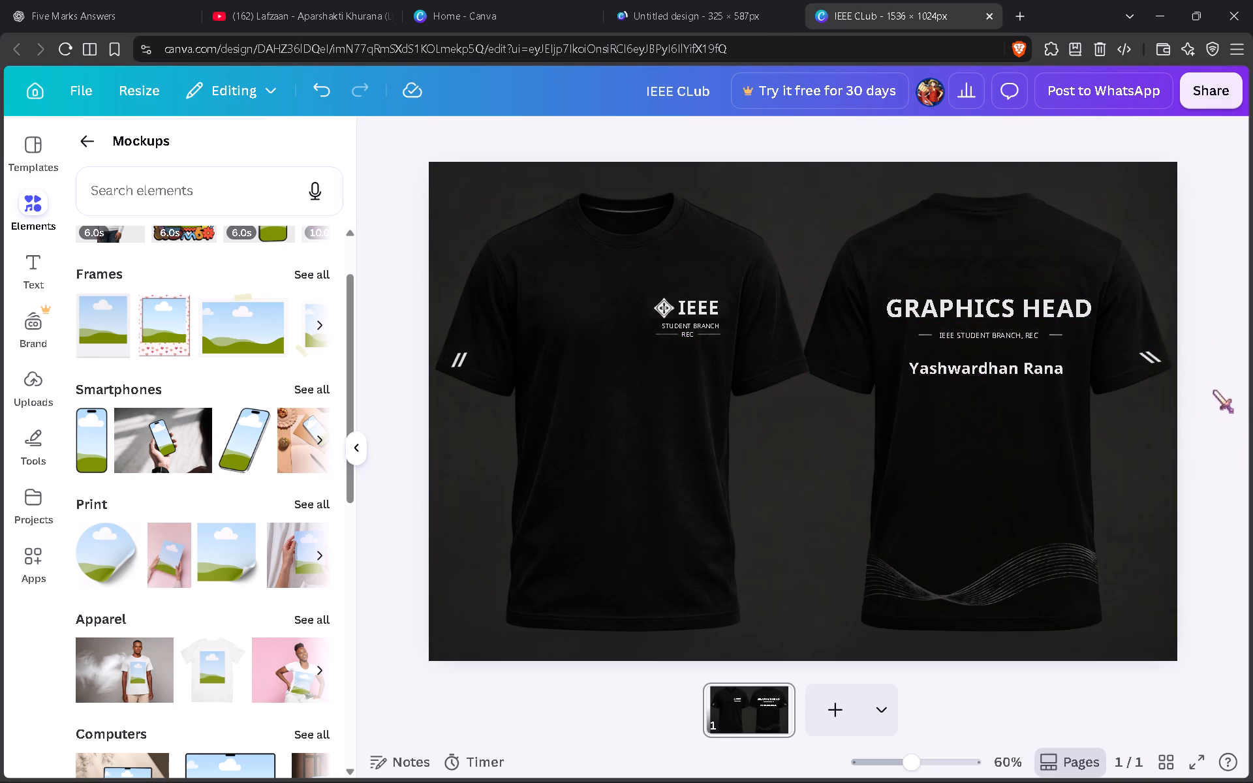
Nudge only the GRAPHICS HEAD title a little further left above the lines below it.
click(976, 307)
key(Left)
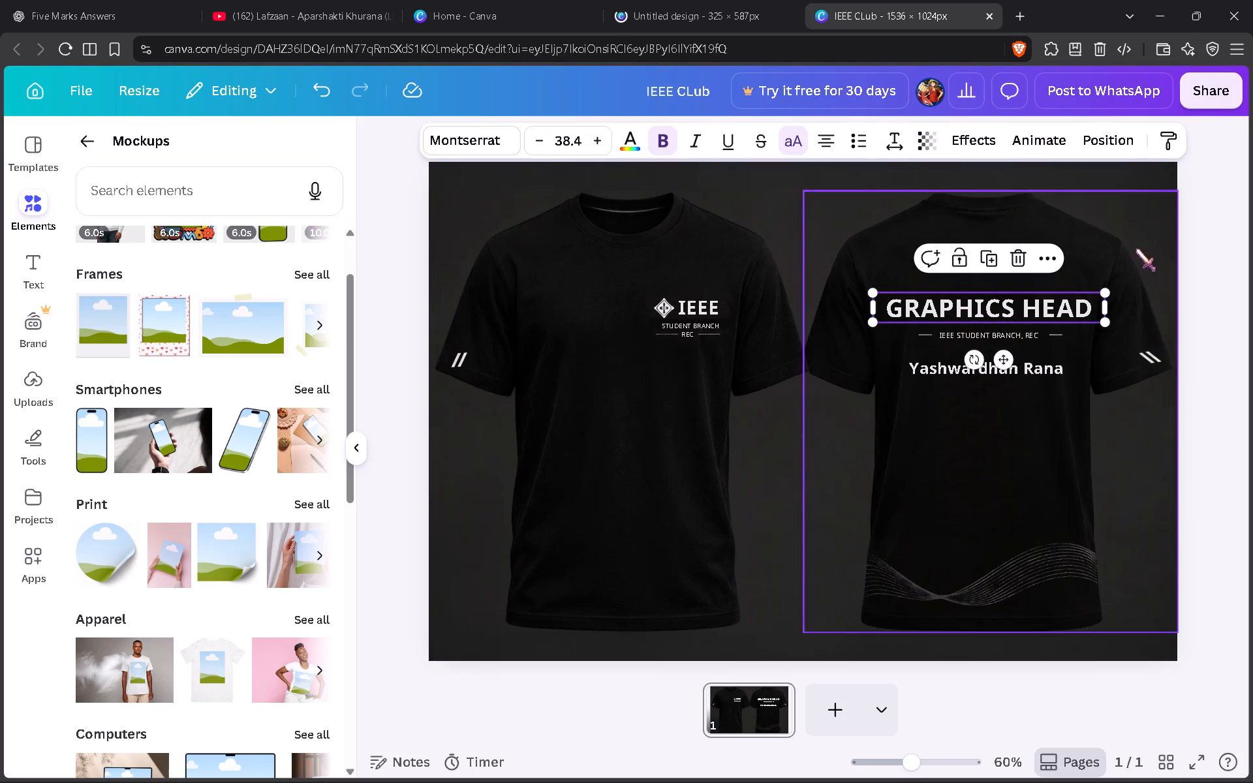
key(Left)
key(Left)
key(Left)
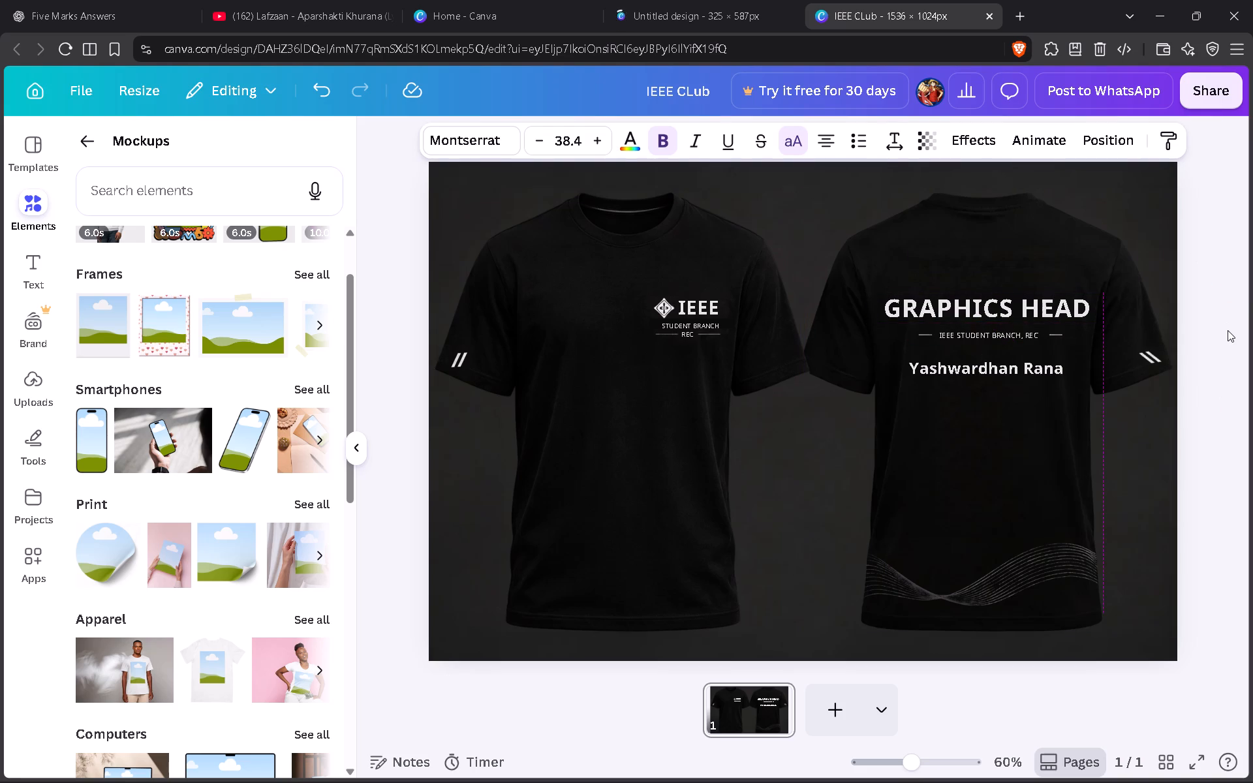
key(Right)
Nudge the IEEE STUDENT BRANCH, REC line on the shirt back slightly left and deselect it.
click(1031, 341)
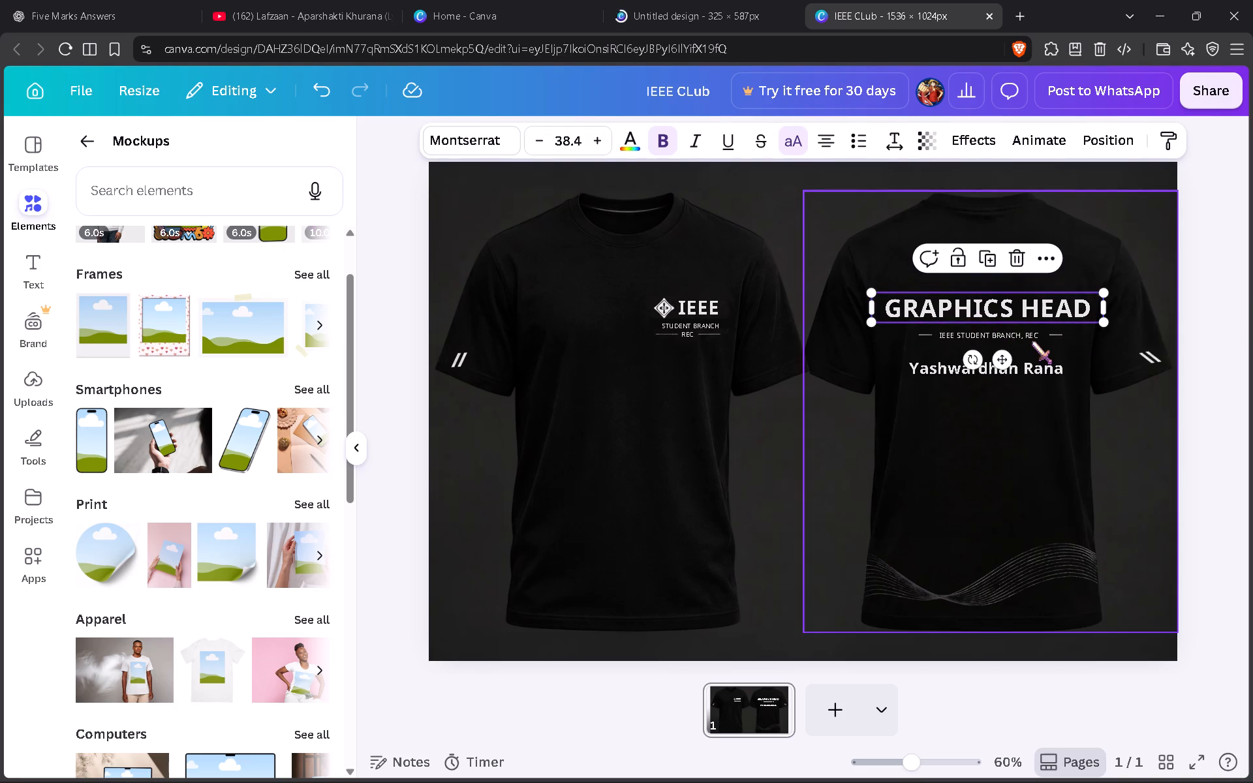
click(1029, 338)
key(Left)
key(Left)
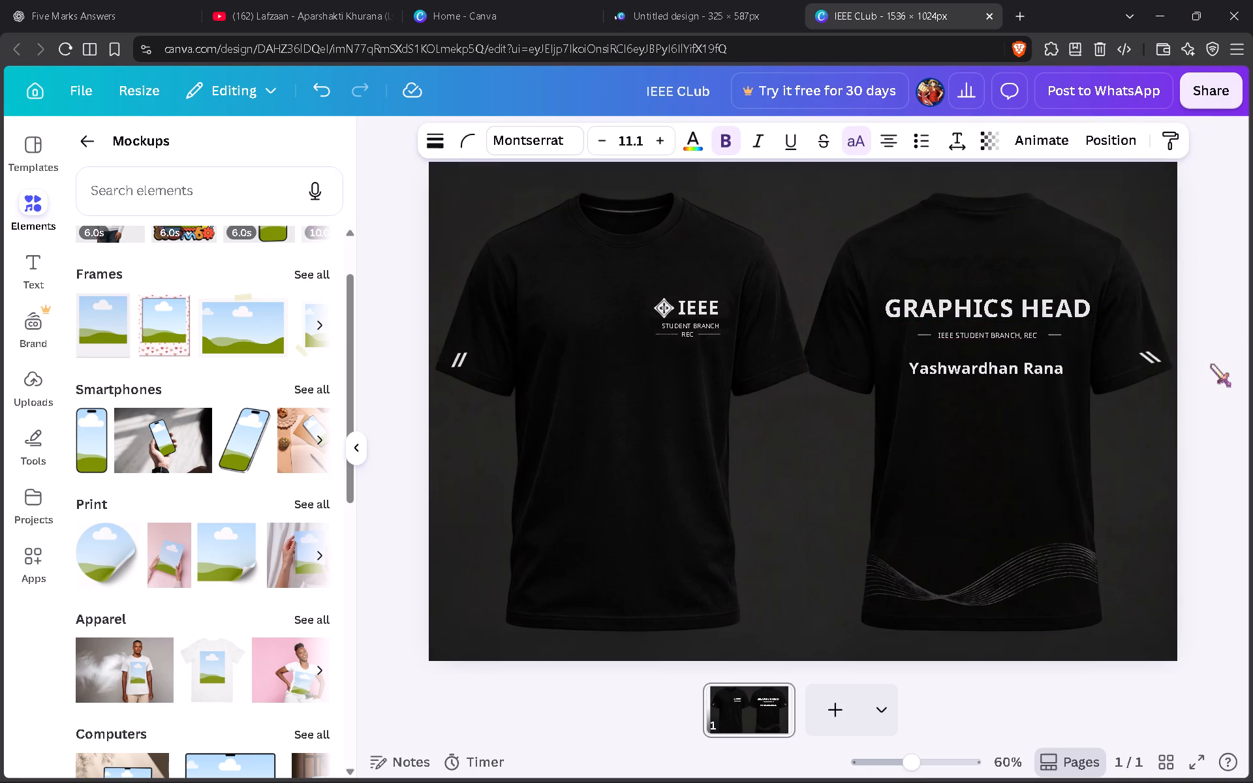
key(Left)
click(1218, 382)
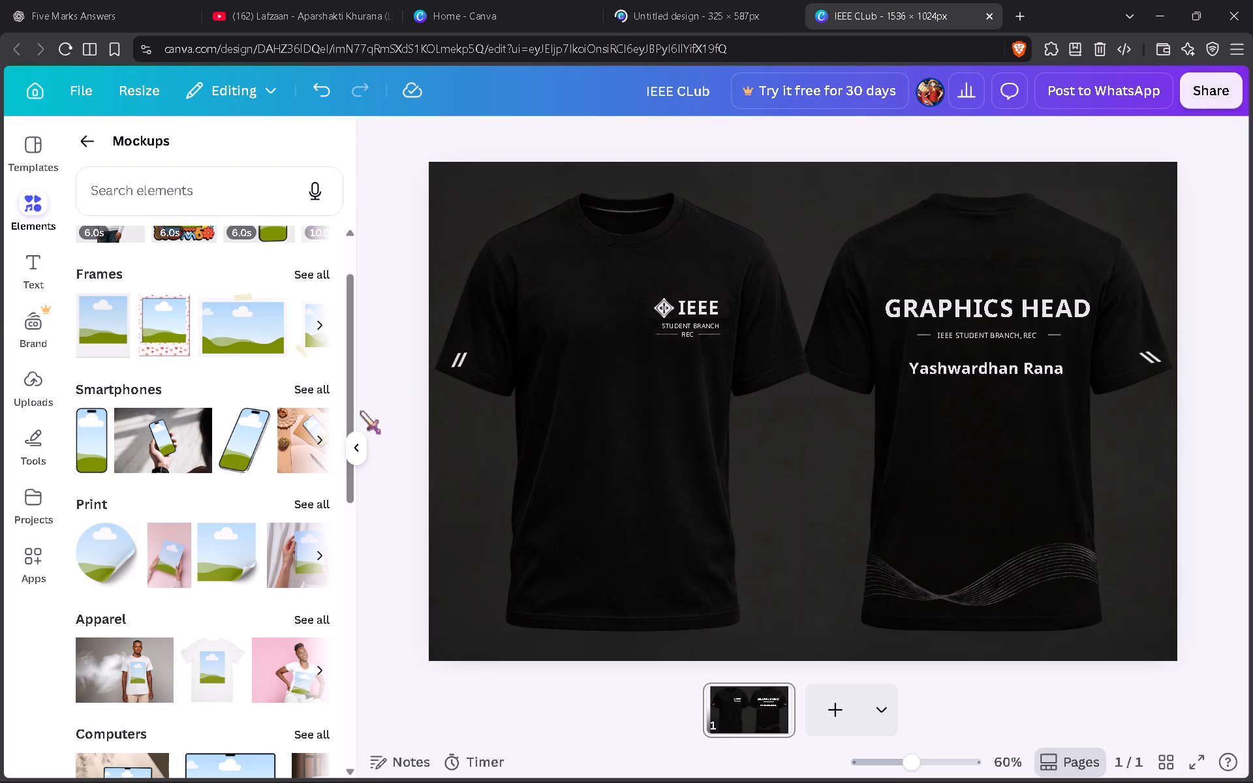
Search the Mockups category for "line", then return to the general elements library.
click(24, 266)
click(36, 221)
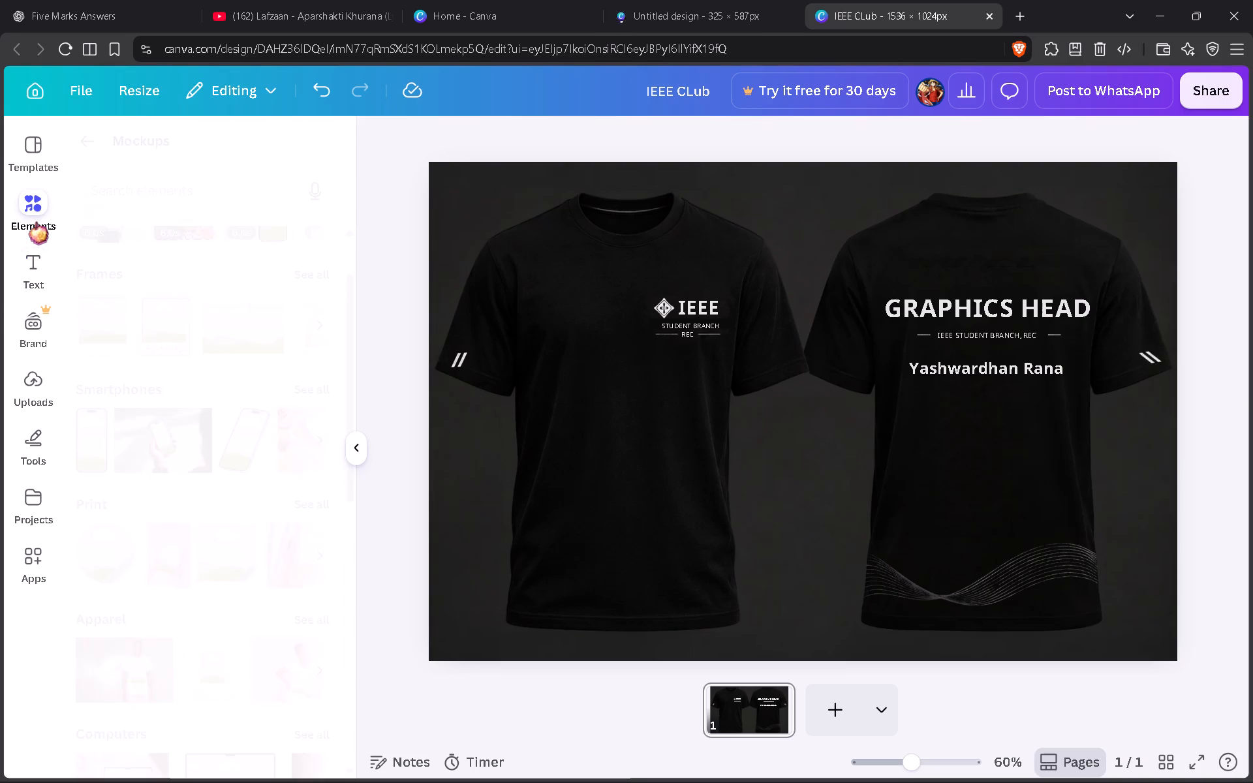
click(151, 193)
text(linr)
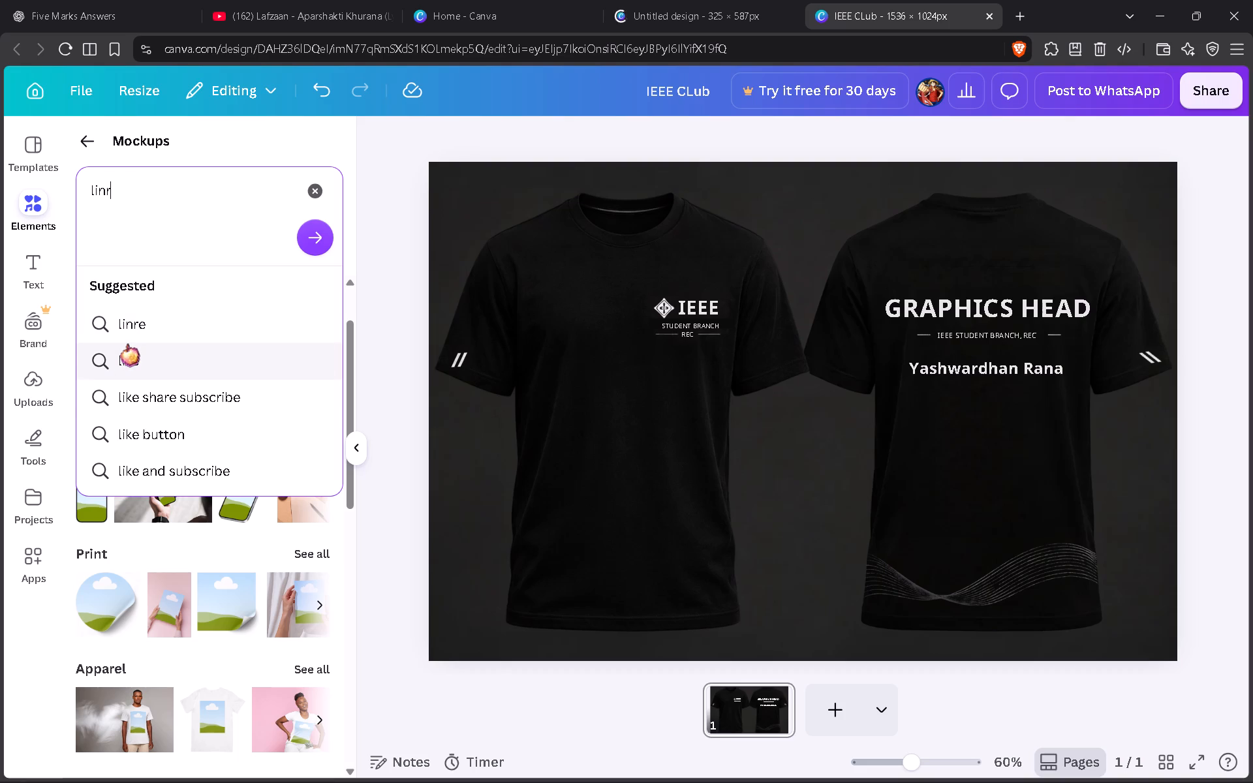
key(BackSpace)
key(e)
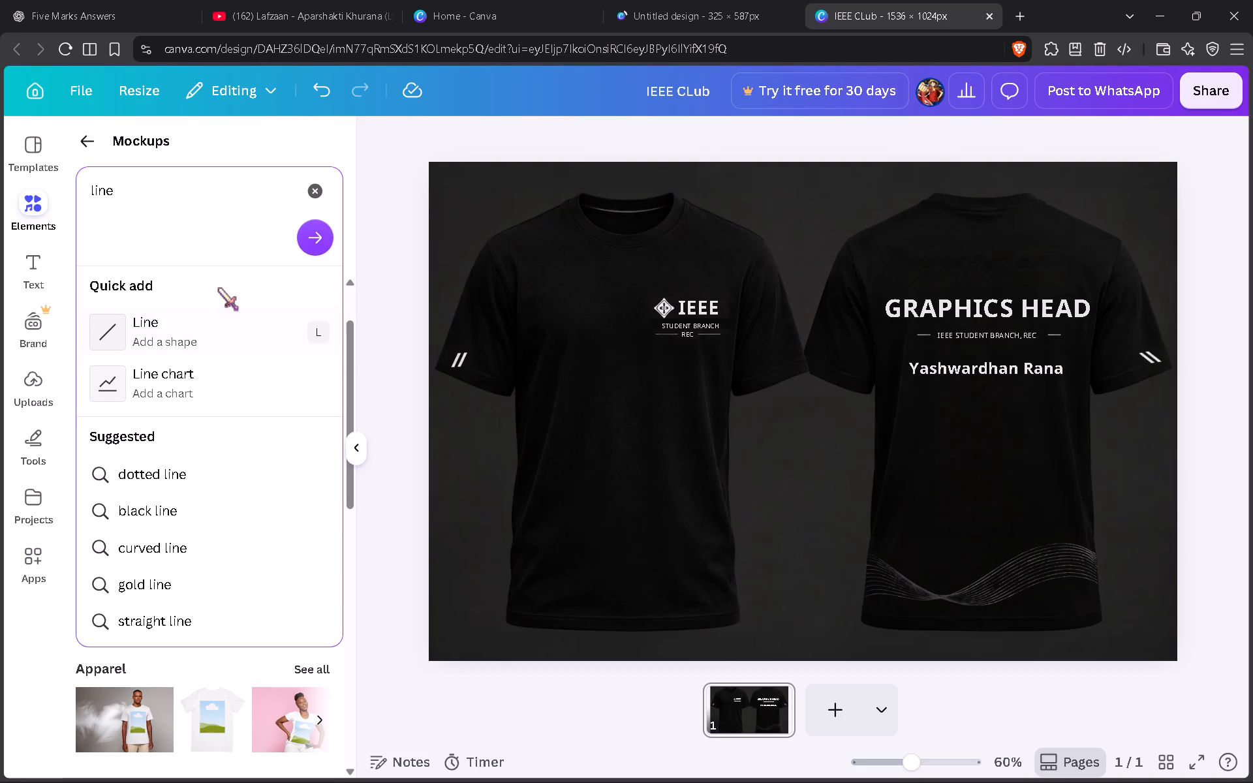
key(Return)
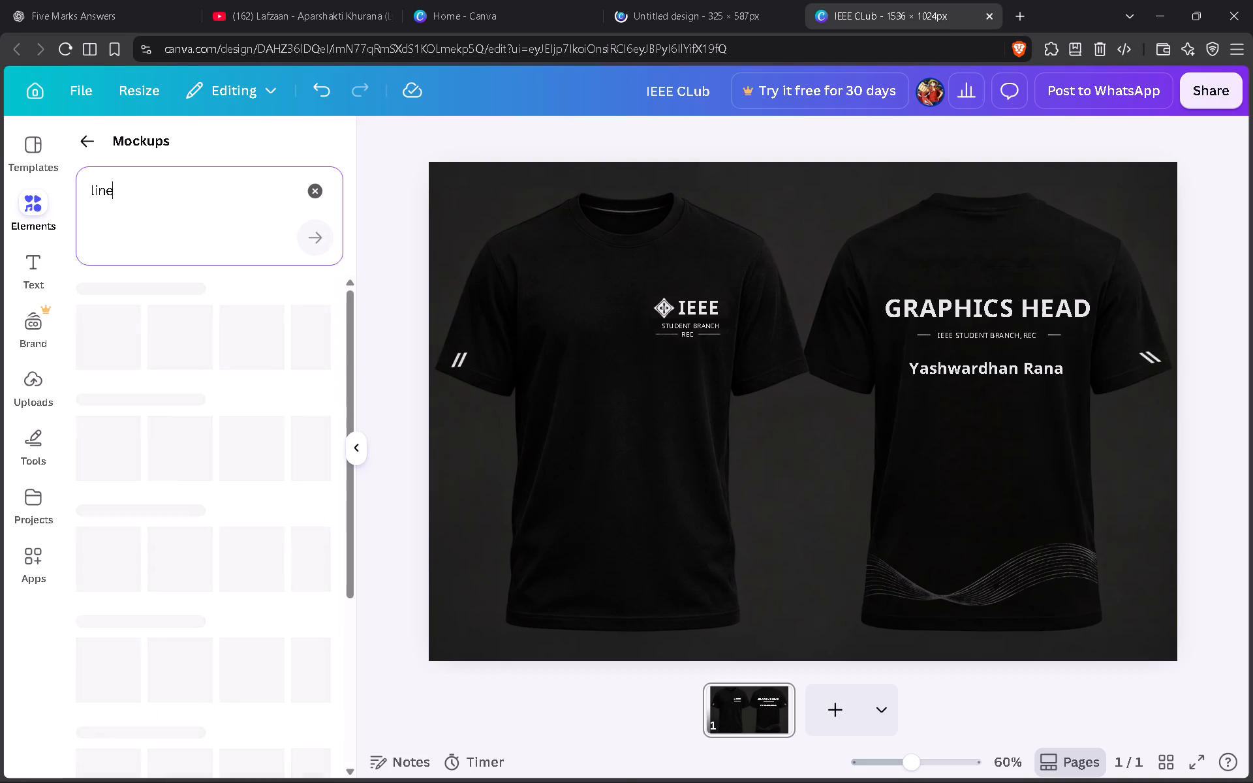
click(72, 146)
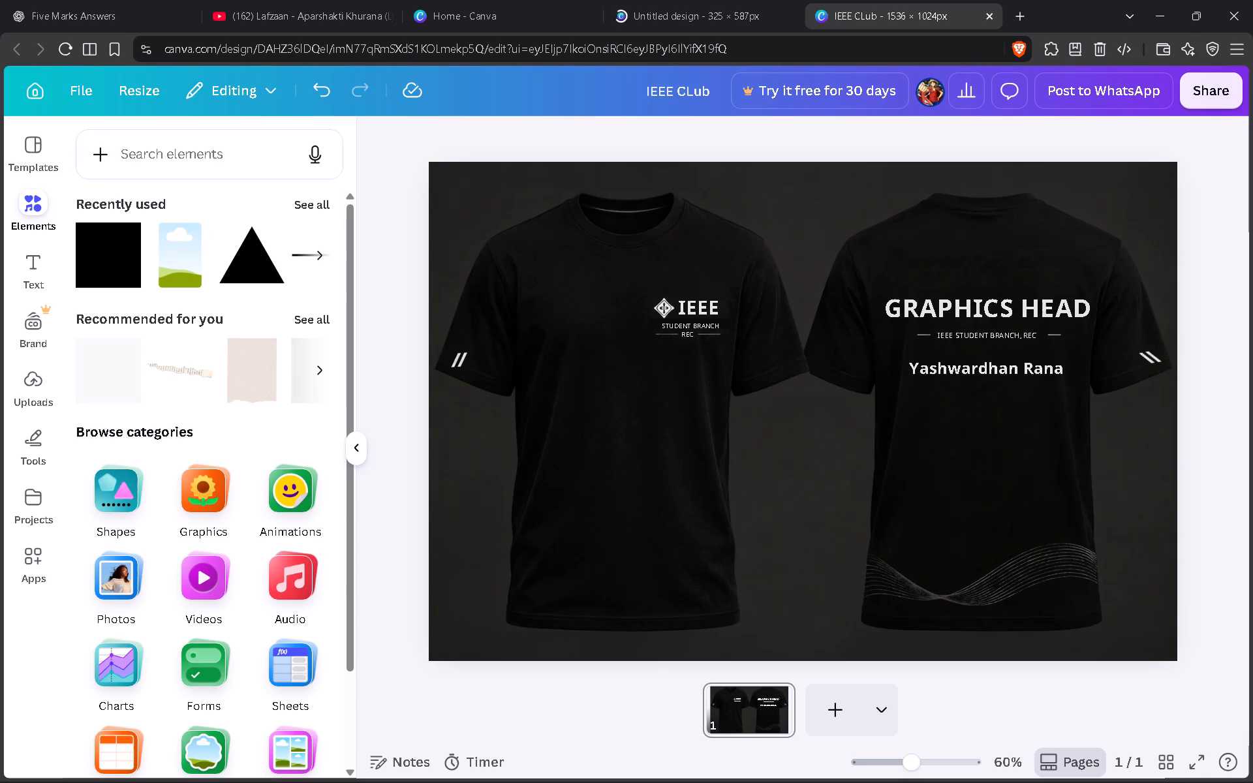
Search the elements library for "curved line" and look through the results.
scroll(74, 247, up, 2)
click(170, 157)
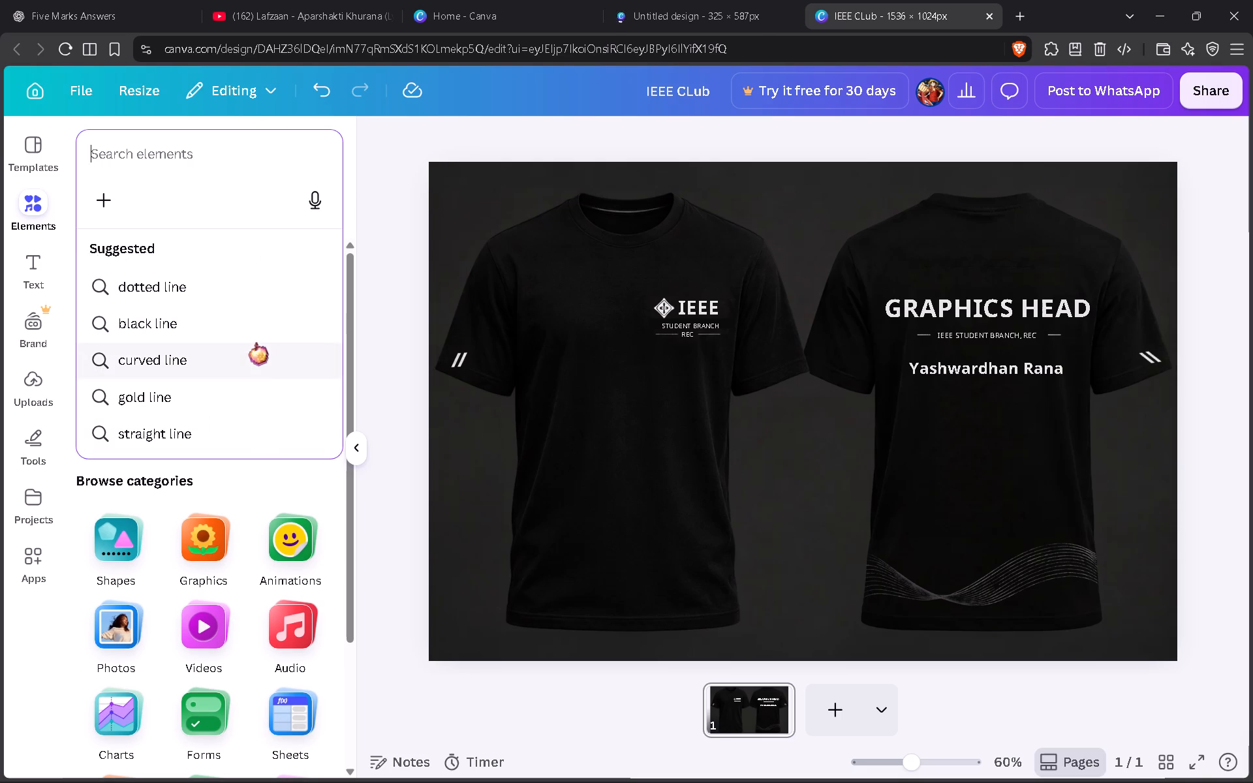
click(256, 342)
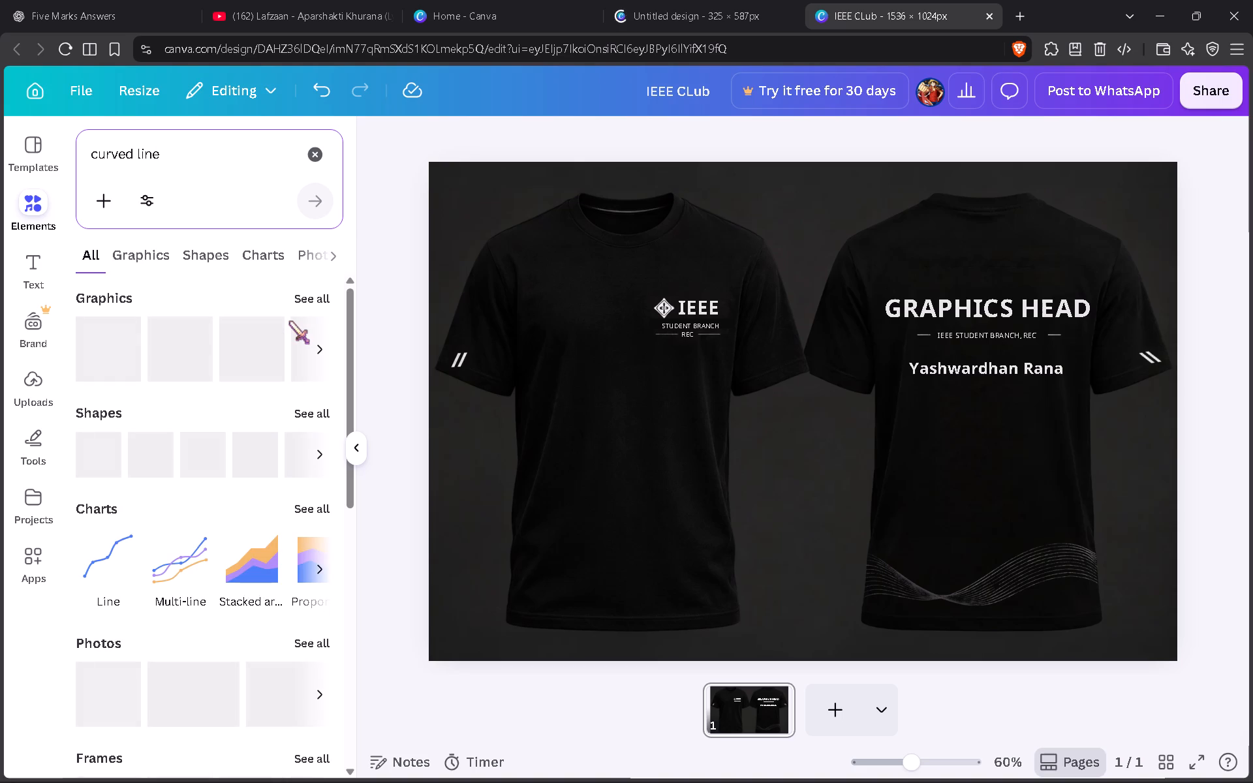
scroll(279, 335, down, 2)
scroll(279, 335, up, 3)
scroll(279, 335, down, 3)
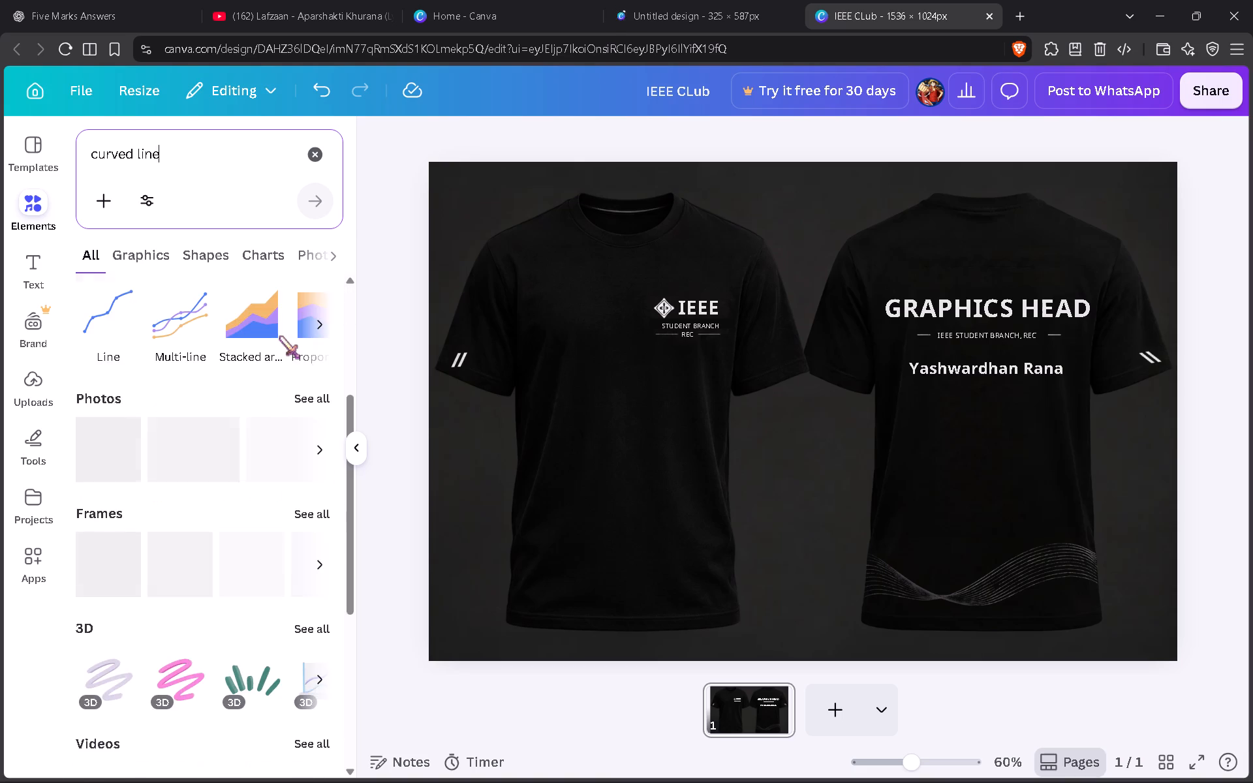
scroll(279, 335, down, 2)
scroll(279, 335, up, 1)
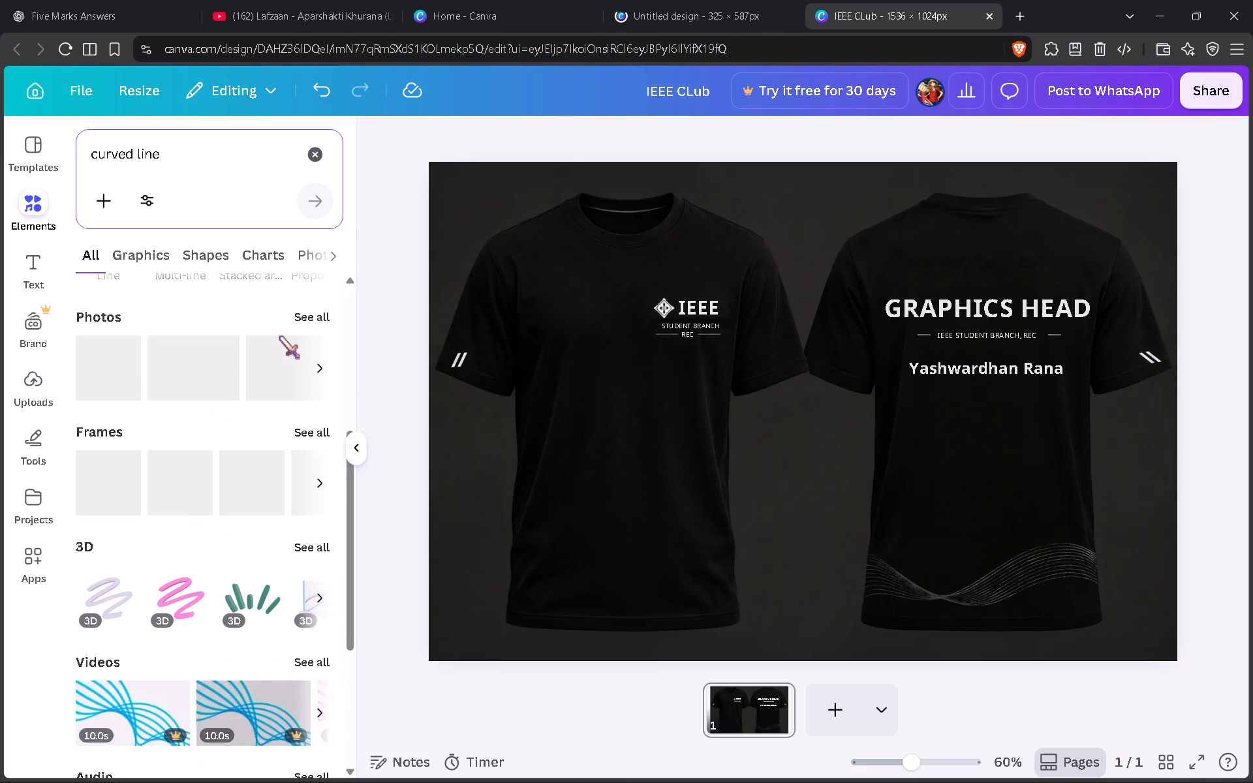
scroll(279, 335, up, 4)
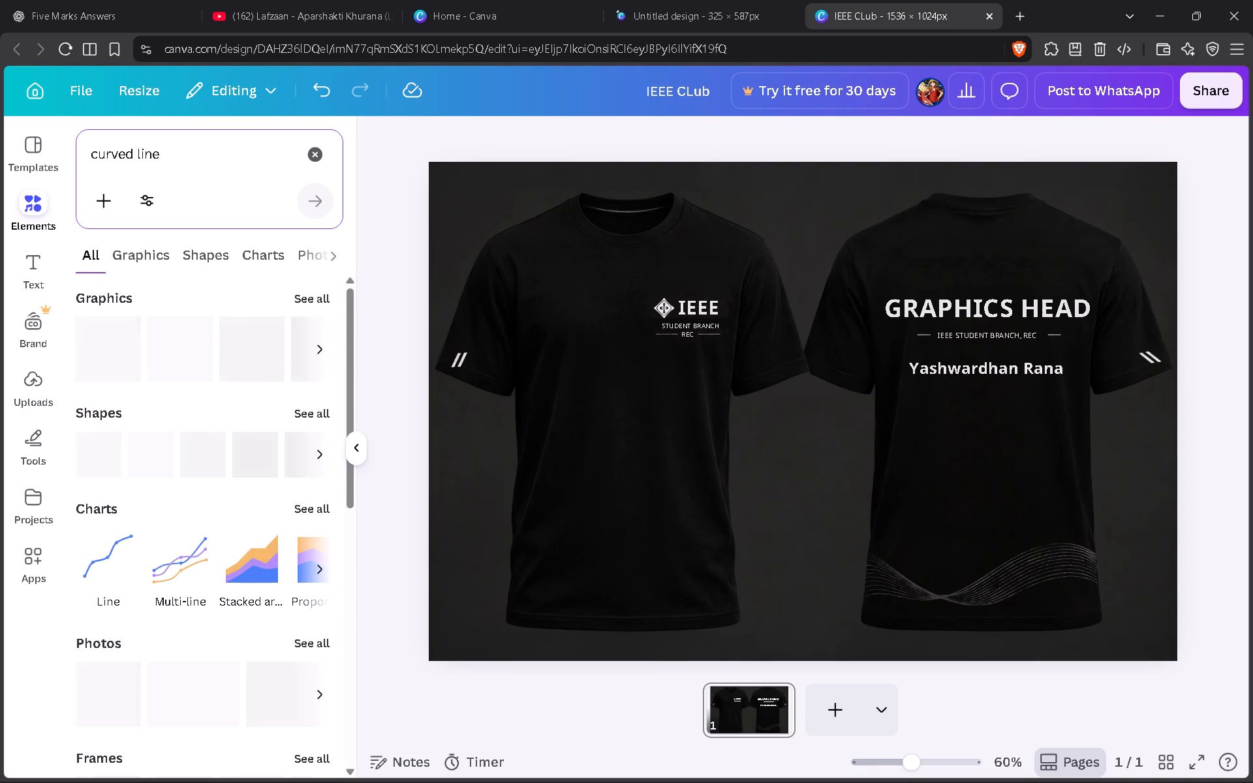
click(147, 168)
Check the Untitled design and return to the IEEE CLub design.
click(646, 0)
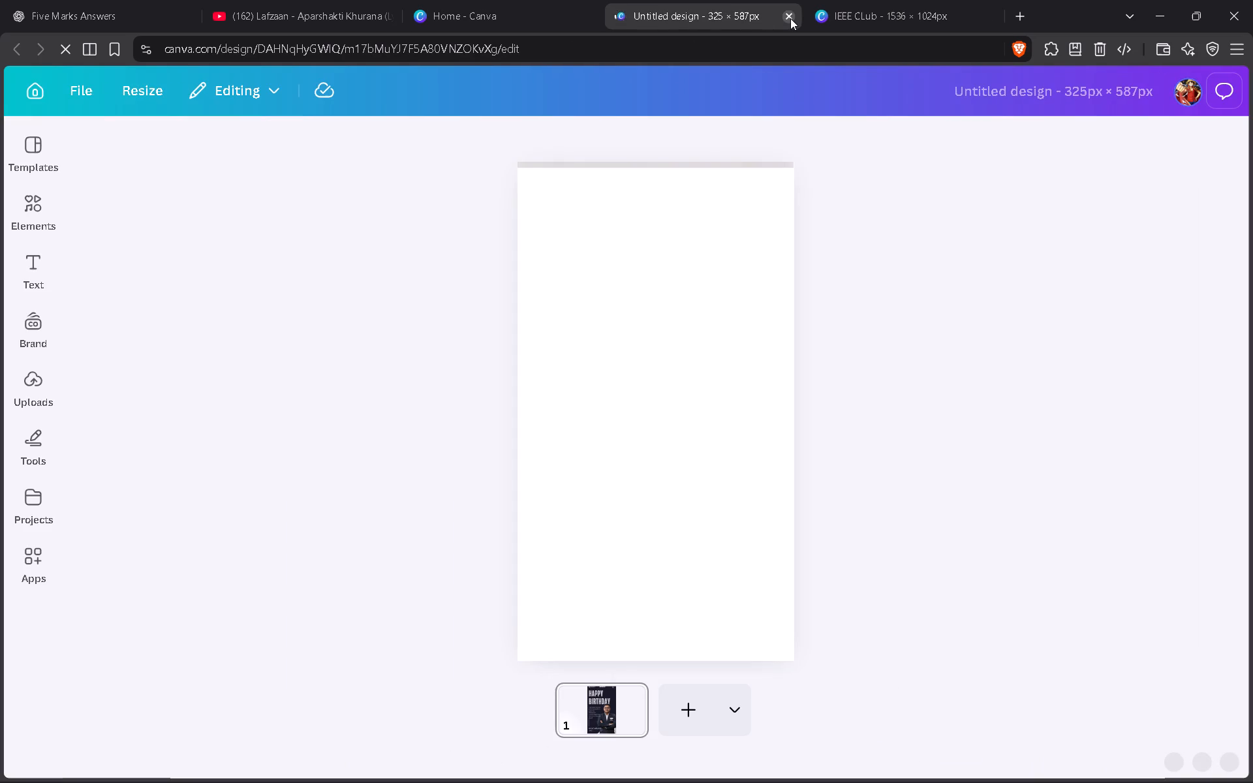
click(869, 0)
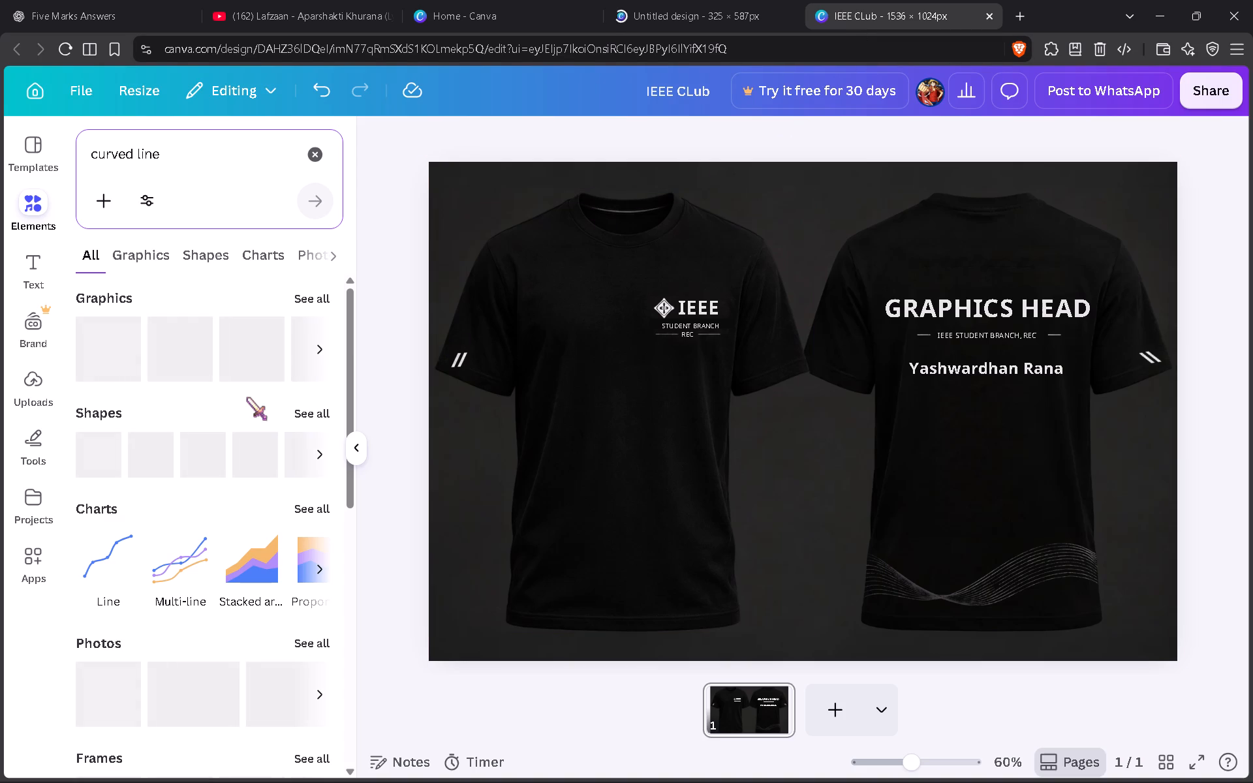
Change the elements search from "curved line" to "line" and run it.
scroll(225, 299, down, 1)
click(142, 159)
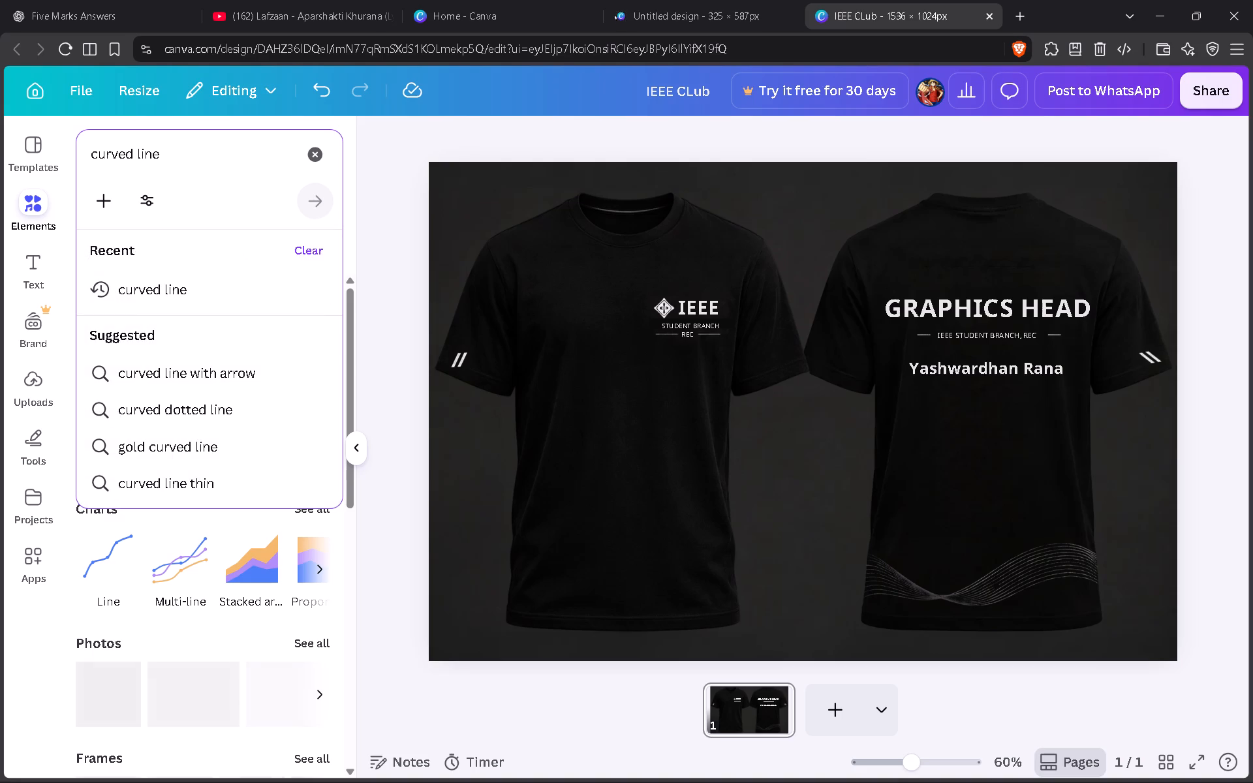
key(Left)
key(BackSpace)
key(BackSpace)
key(BackSpace)
key(BackSpace)
key(BackSpace)
key(BackSpace)
key(BackSpace)
key(BackSpace)
key(BackSpace)
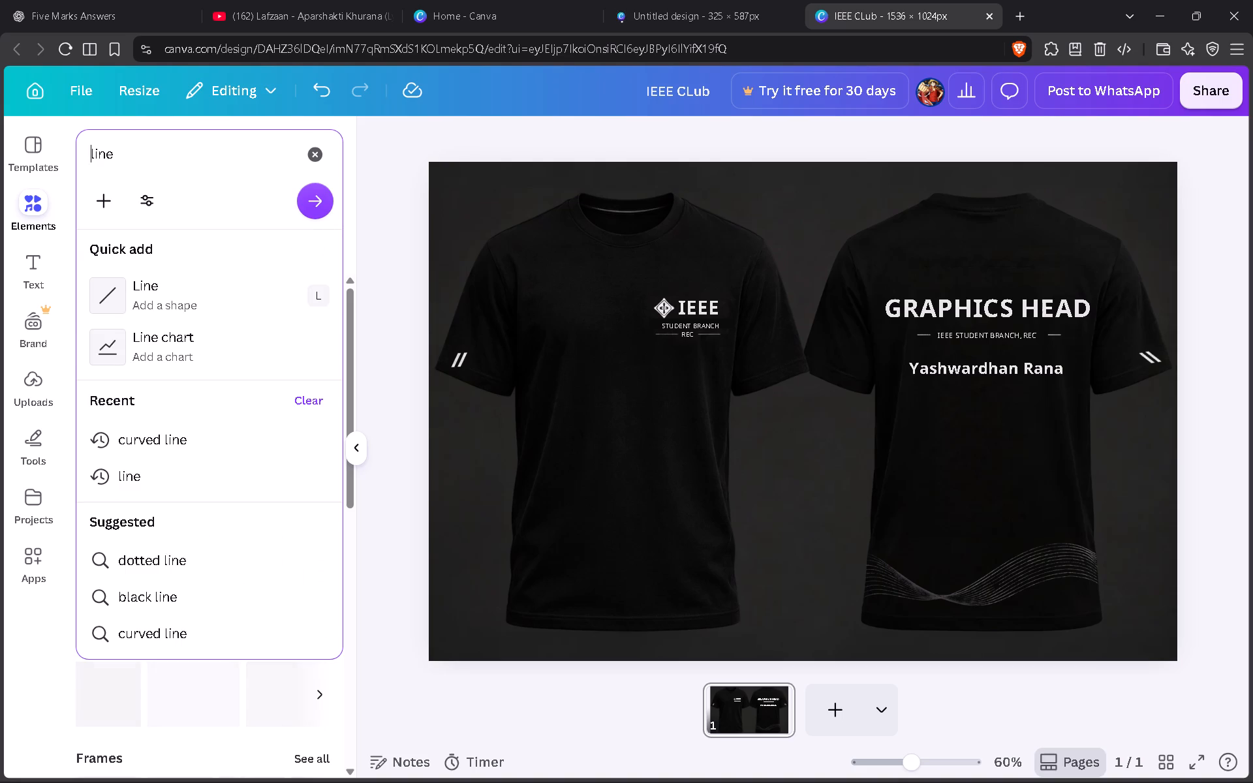
click(318, 202)
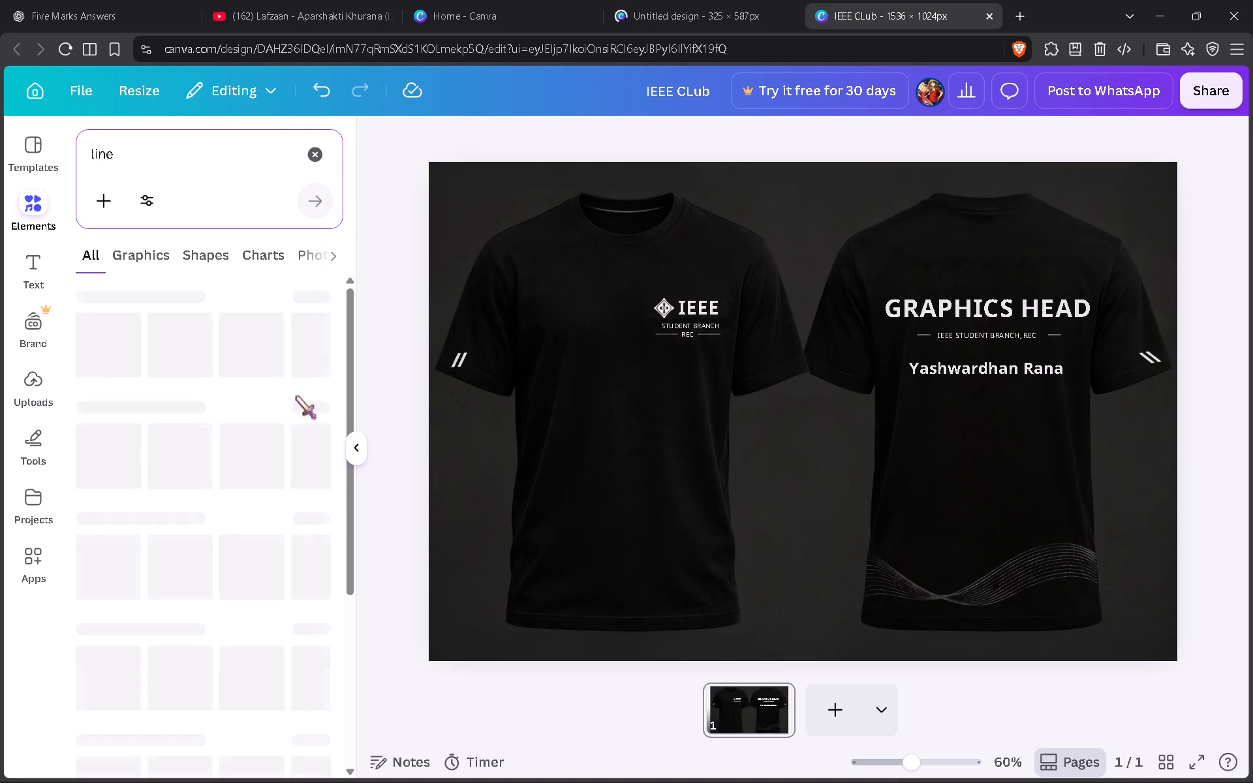
Browse the "line" results and show the full set of line shapes.
scroll(294, 402, up, 5)
middle_click(296, 393)
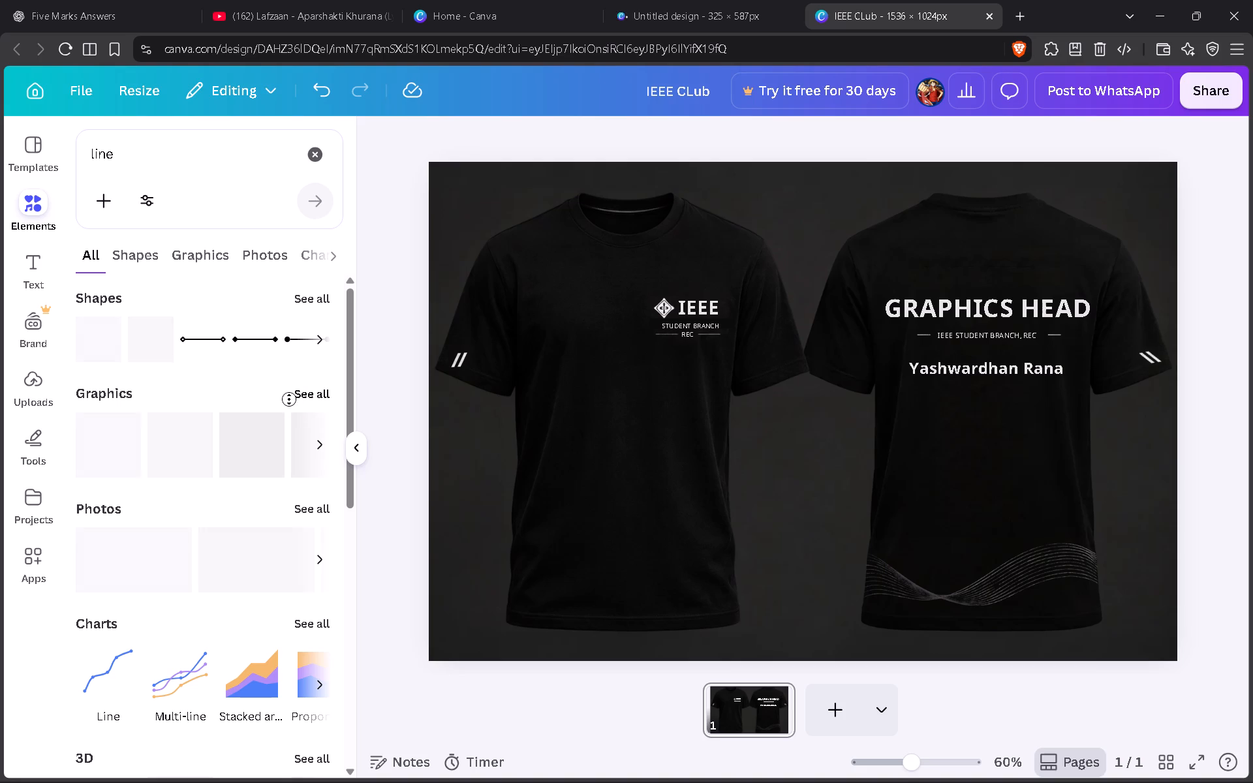
click(258, 389)
scroll(258, 389, down, 3)
scroll(258, 391, up, 4)
click(326, 333)
click(326, 333)
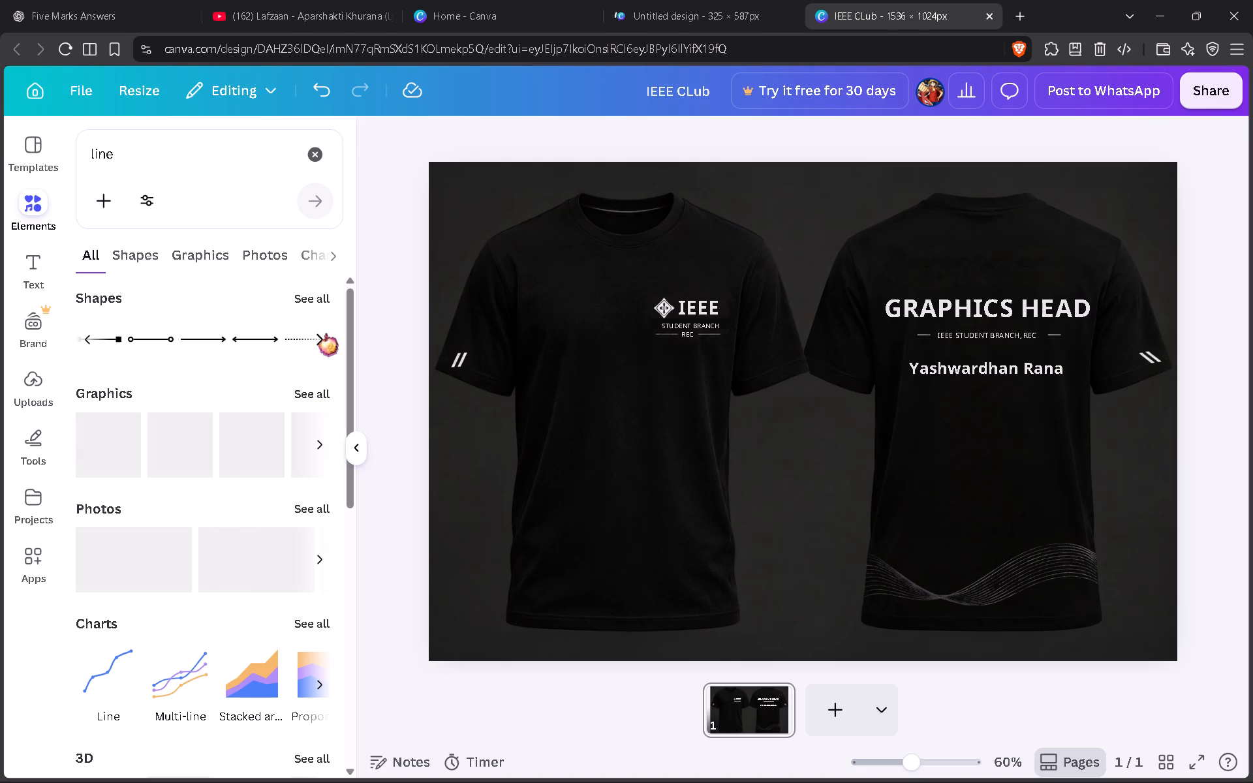
click(326, 333)
click(291, 333)
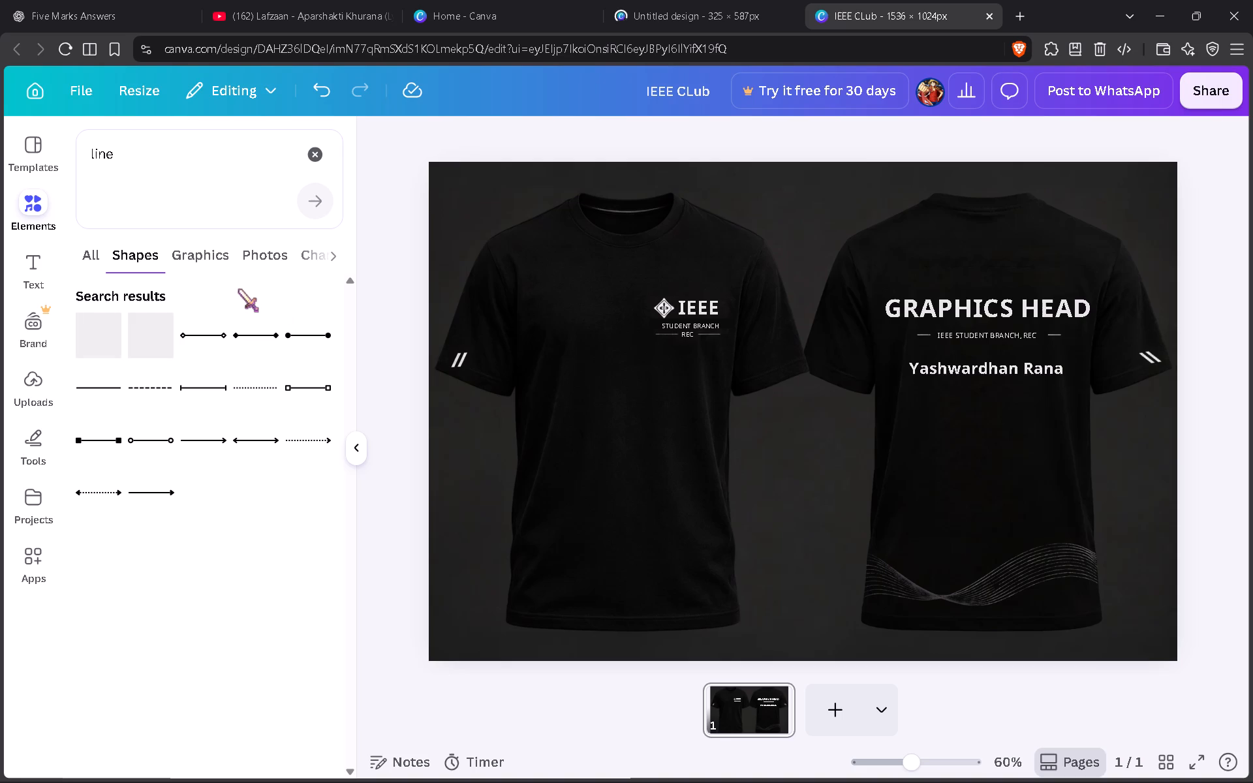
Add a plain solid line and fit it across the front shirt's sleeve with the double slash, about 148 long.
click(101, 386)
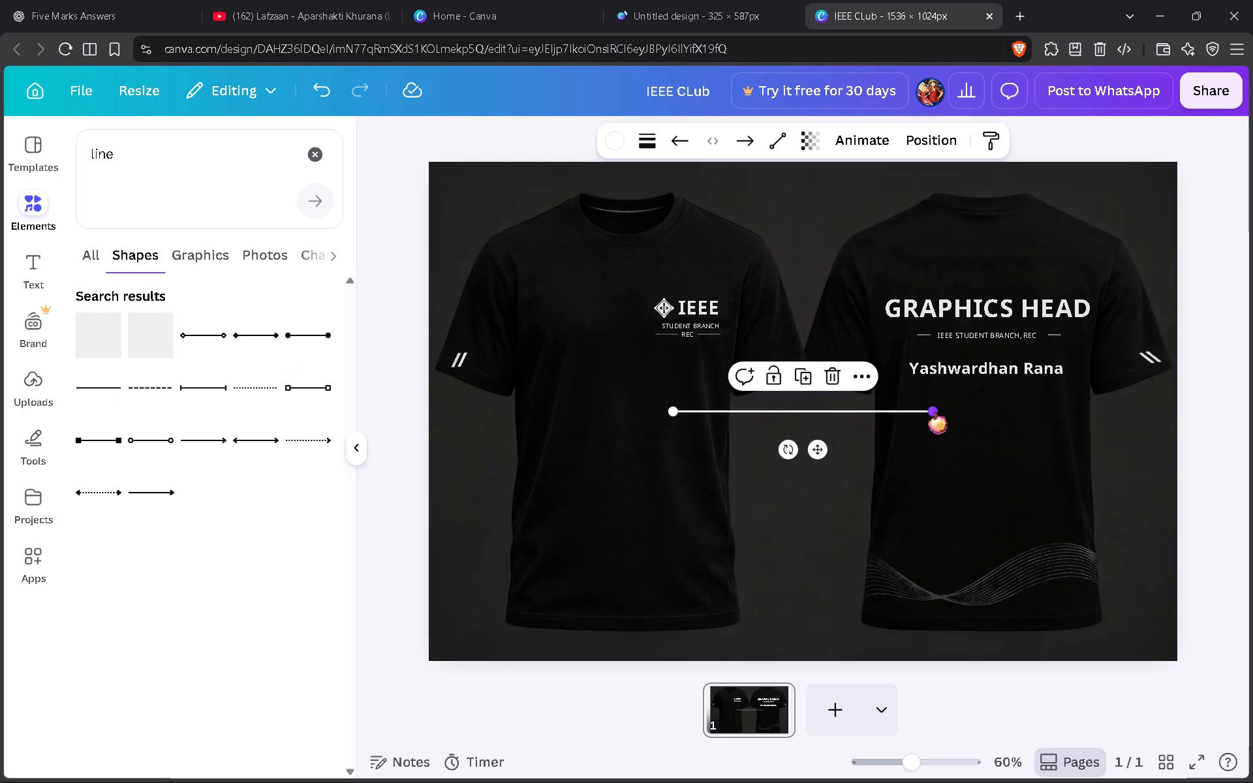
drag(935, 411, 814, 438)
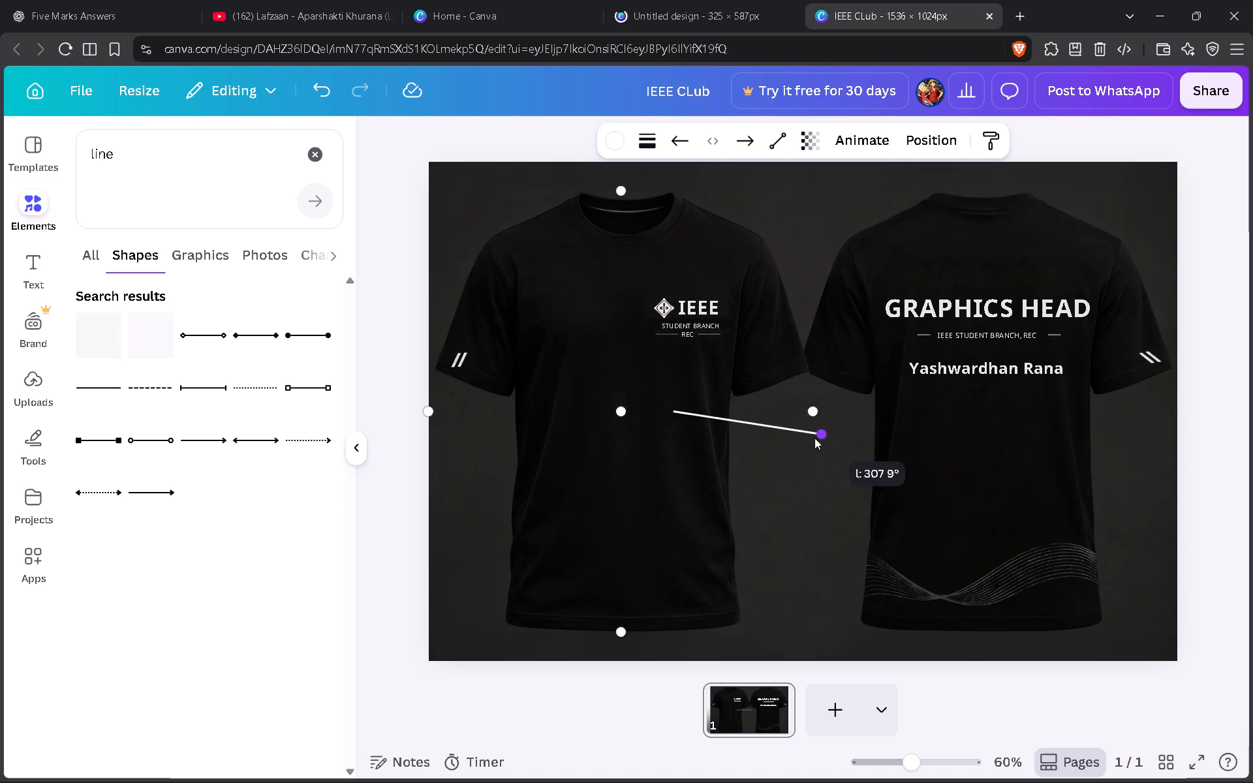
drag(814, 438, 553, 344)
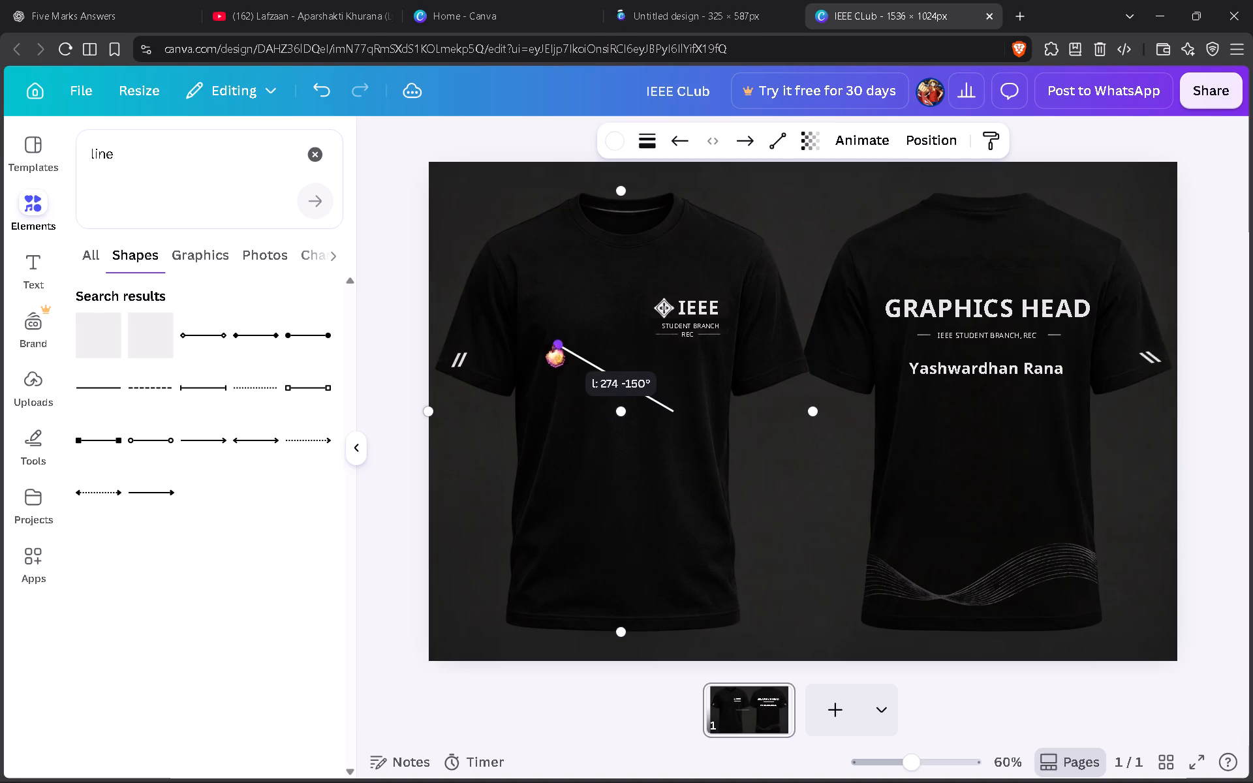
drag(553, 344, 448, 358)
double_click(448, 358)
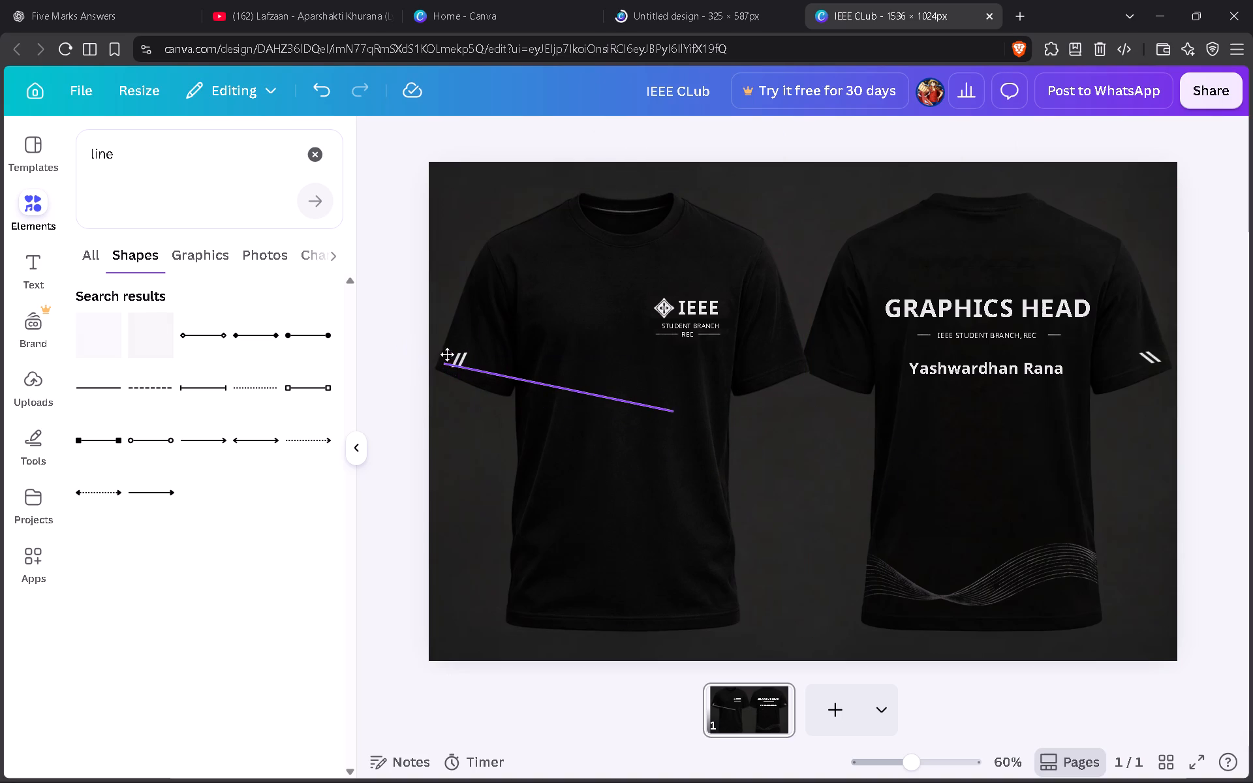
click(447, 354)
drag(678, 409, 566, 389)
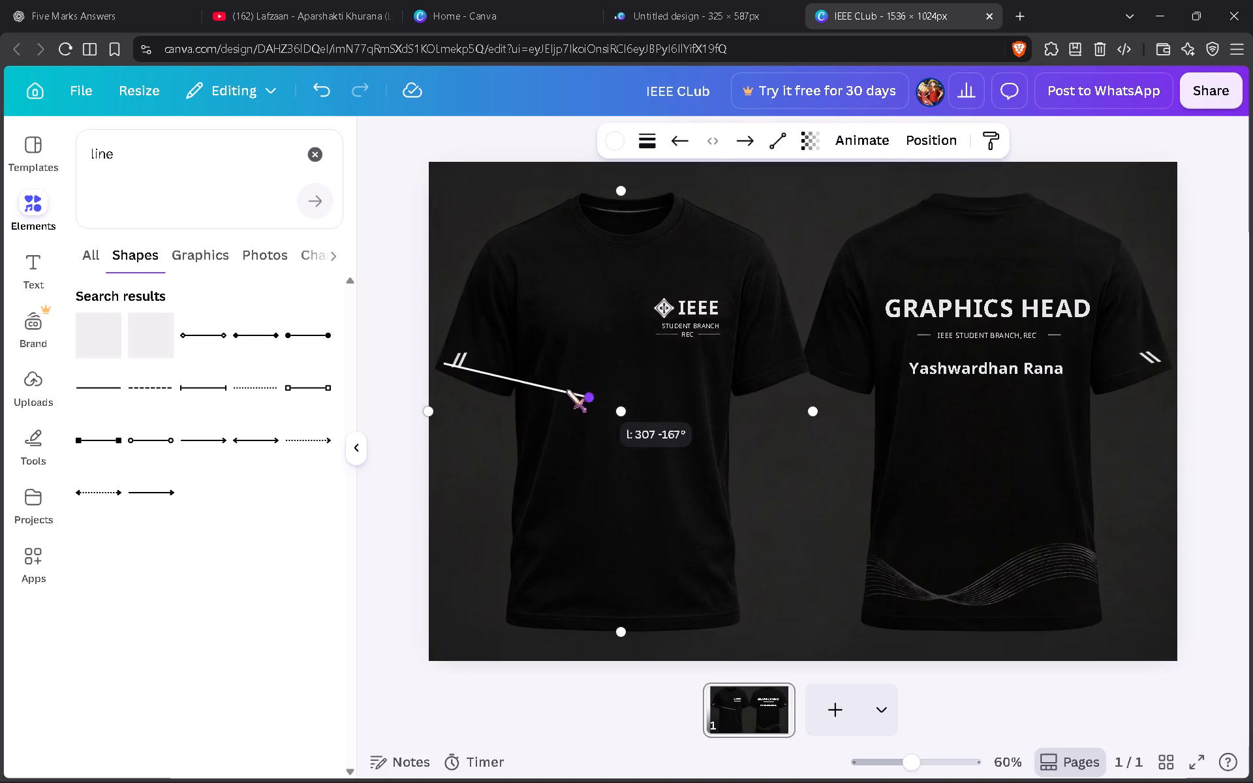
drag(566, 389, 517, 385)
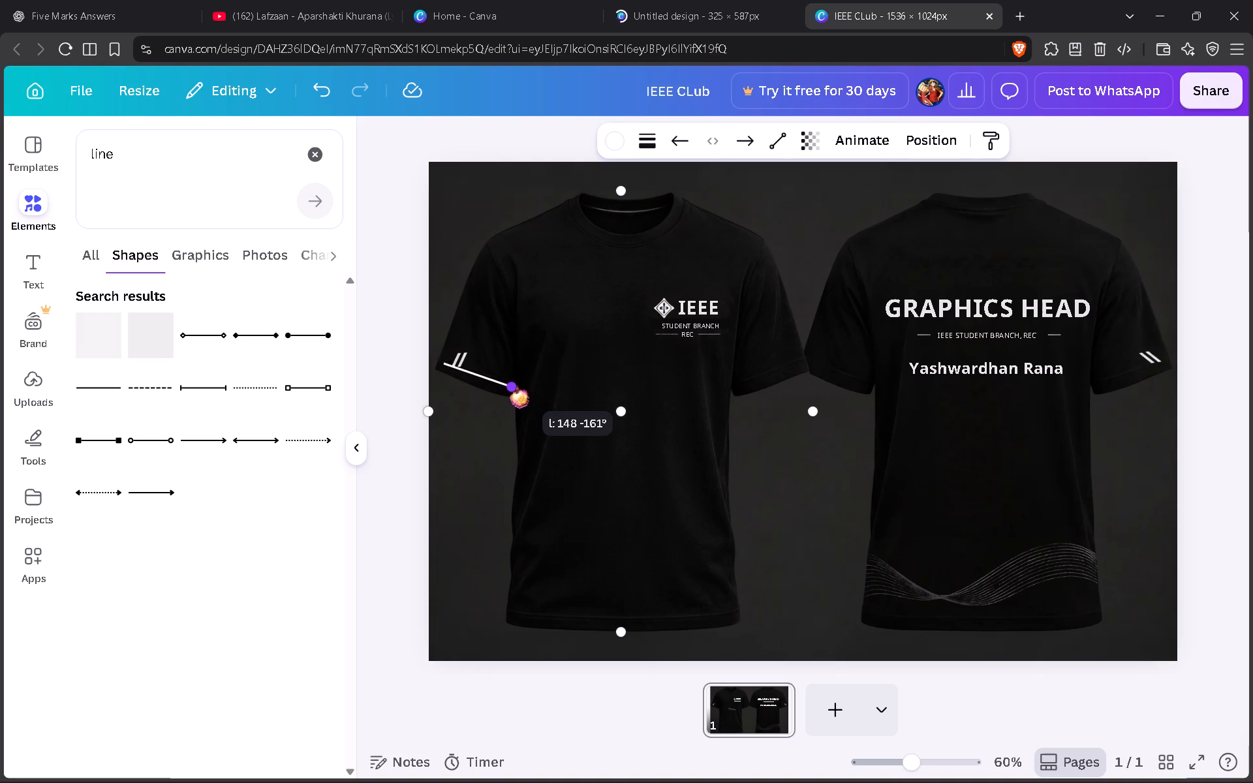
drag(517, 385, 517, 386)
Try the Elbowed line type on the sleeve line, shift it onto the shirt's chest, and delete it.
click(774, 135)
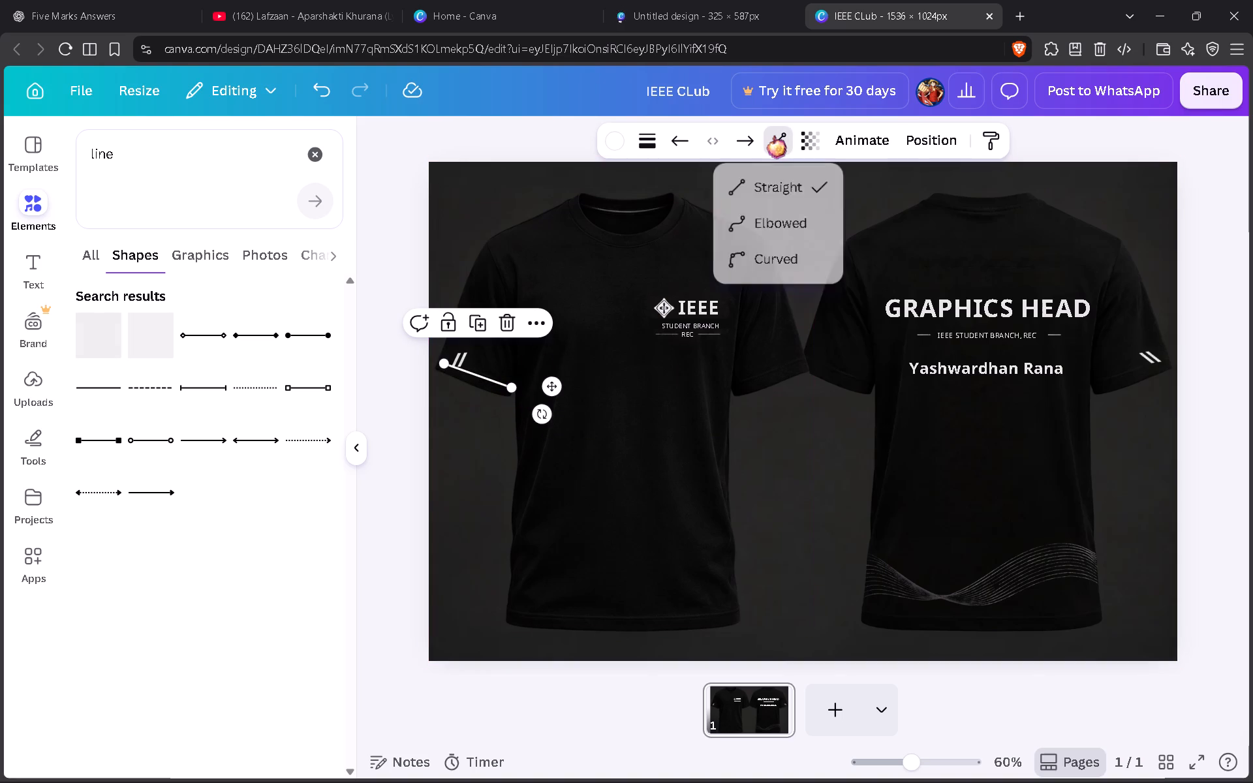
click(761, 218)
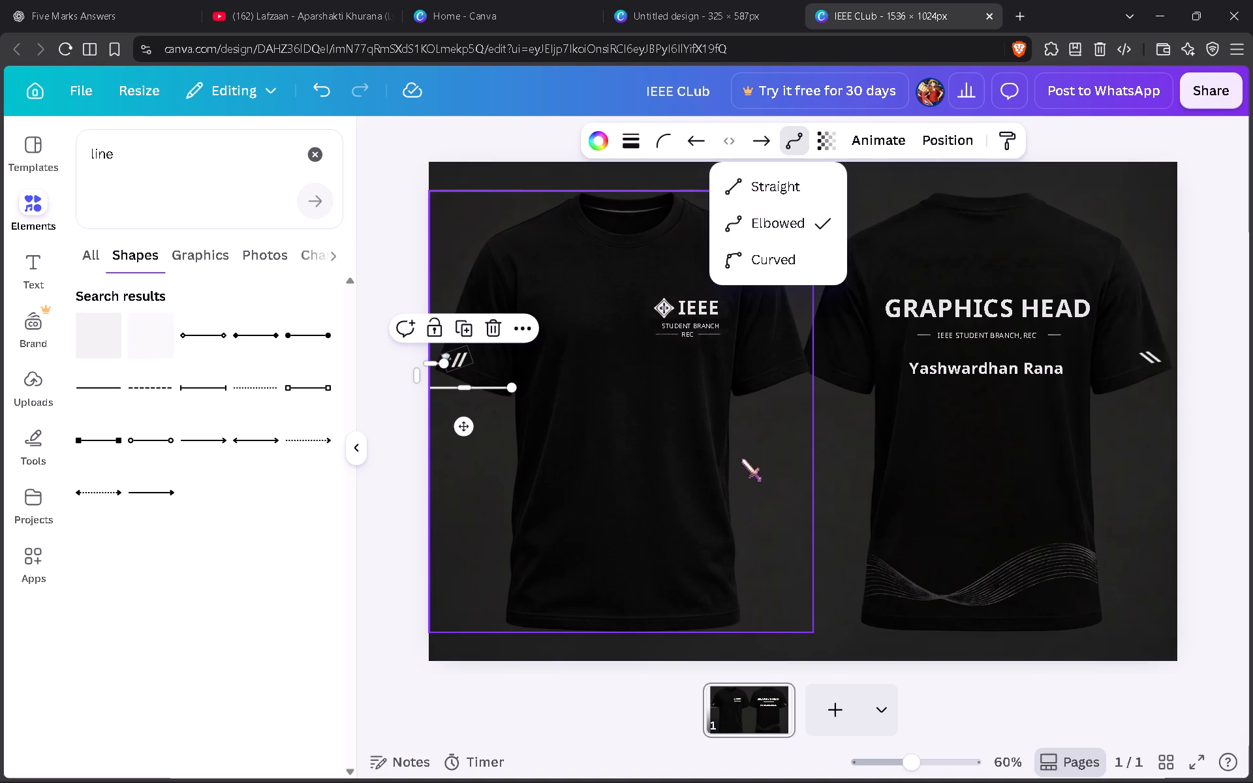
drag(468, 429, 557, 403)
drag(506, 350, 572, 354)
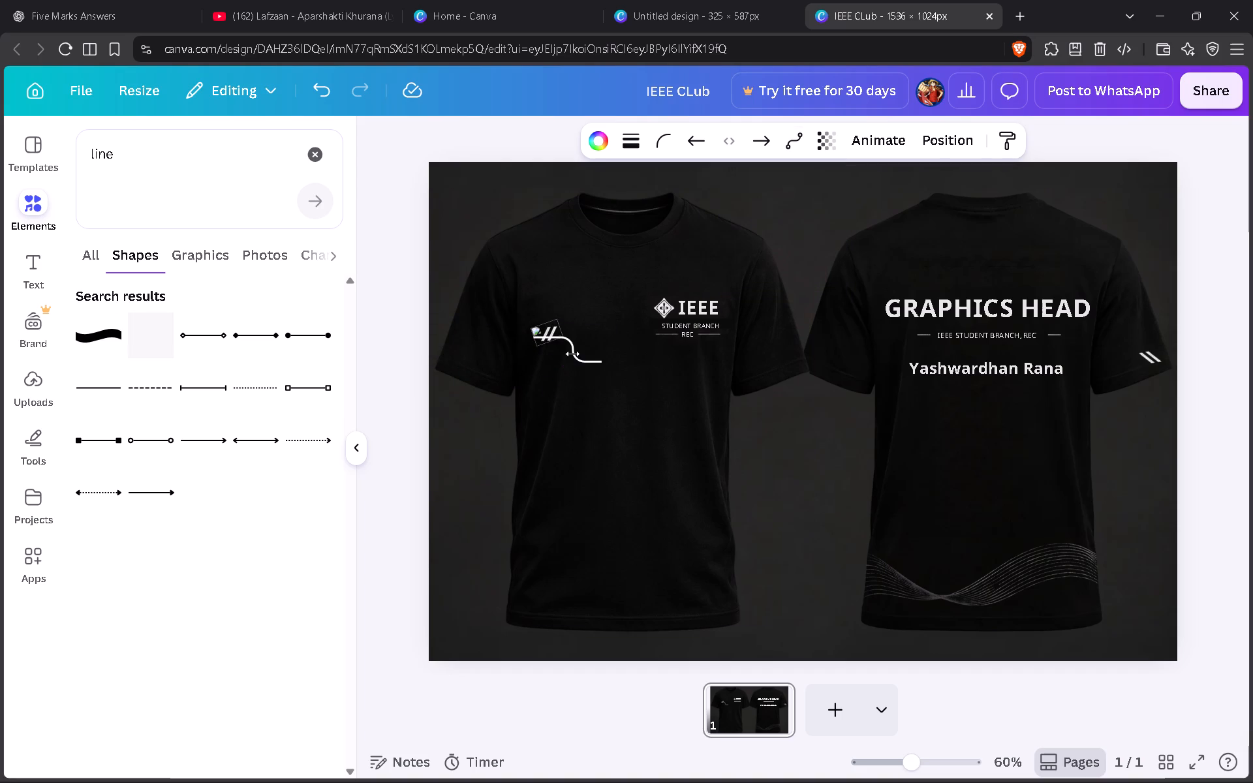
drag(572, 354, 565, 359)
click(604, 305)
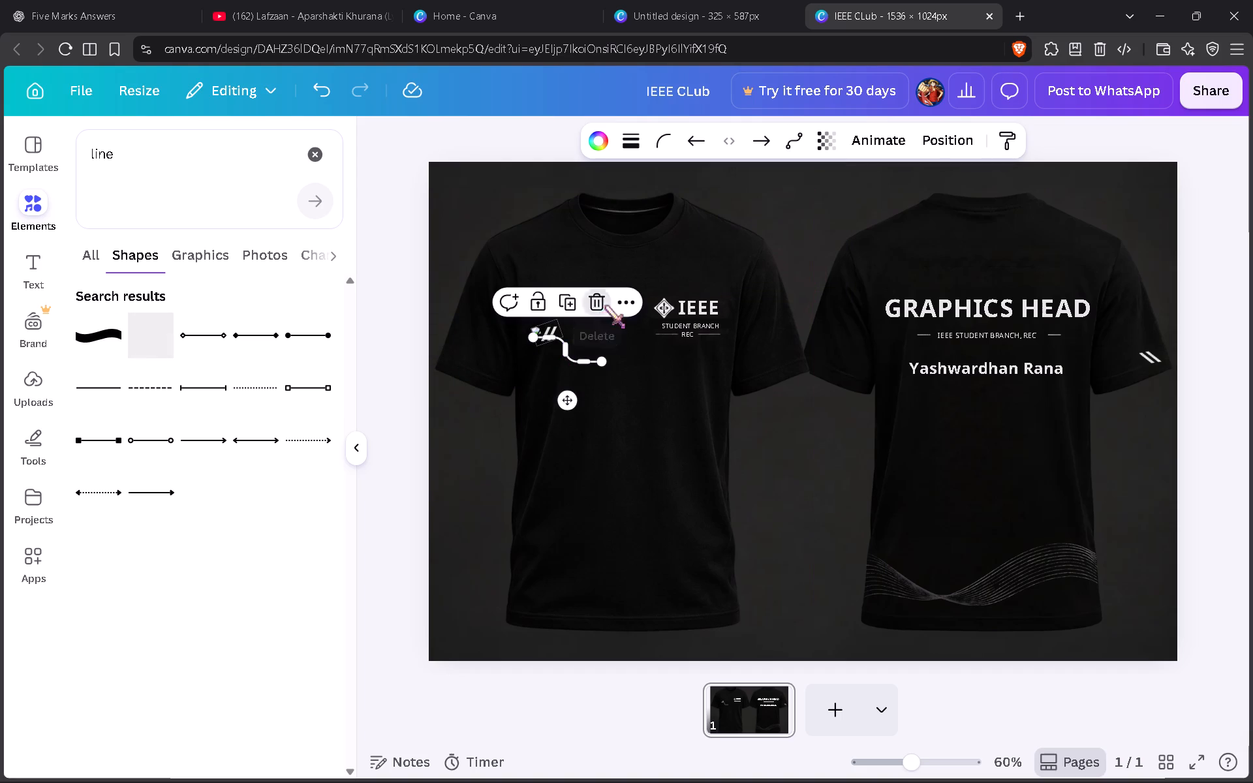
Add another plain solid line to the design.
click(106, 382)
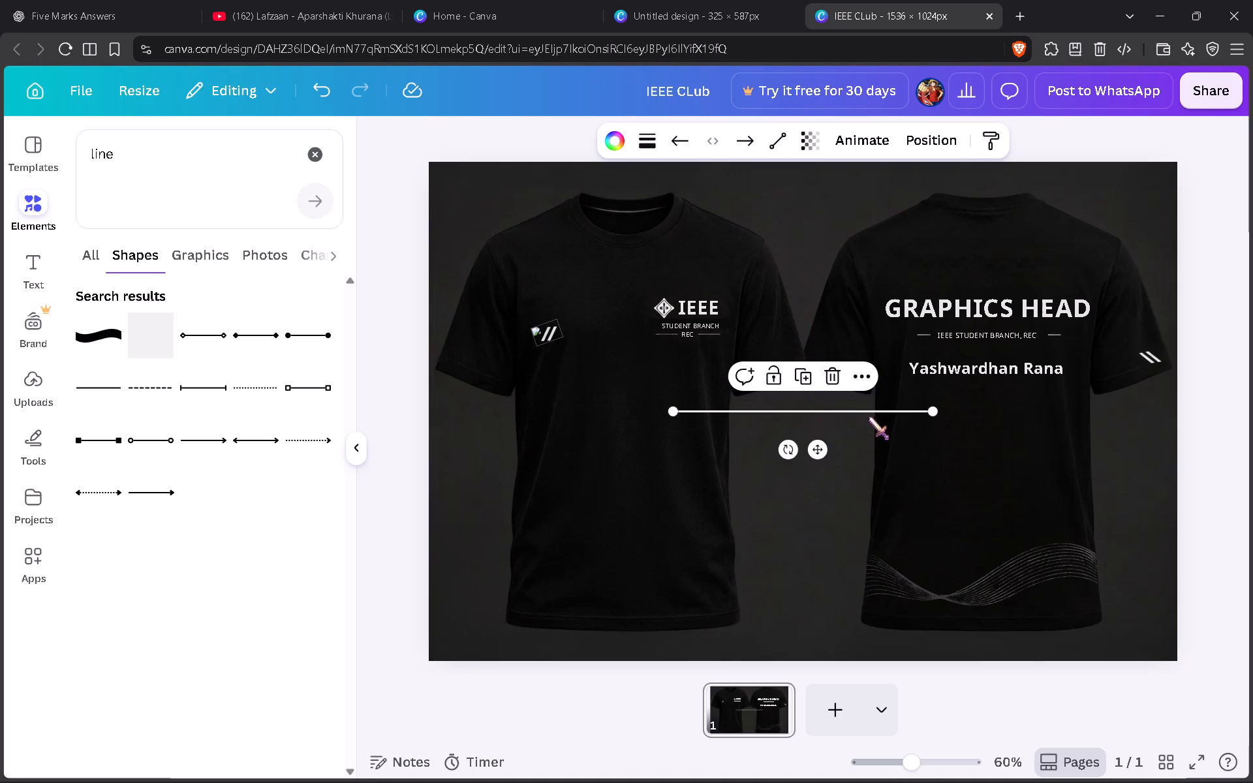
Delete the double-slash graphic from the front shirt.
click(546, 324)
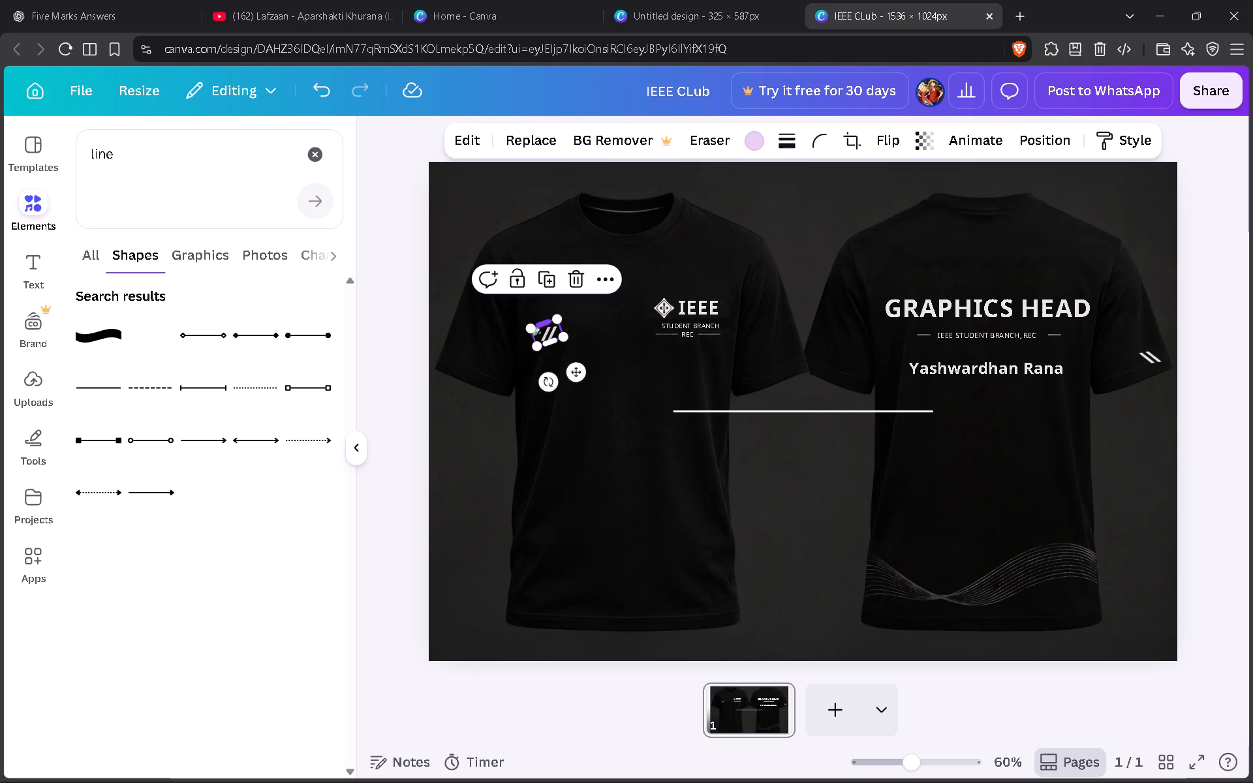
key(Delete)
Move the new line onto the front shirt's bare sleeve and shorten and angle it to follow the hem.
drag(715, 409, 466, 356)
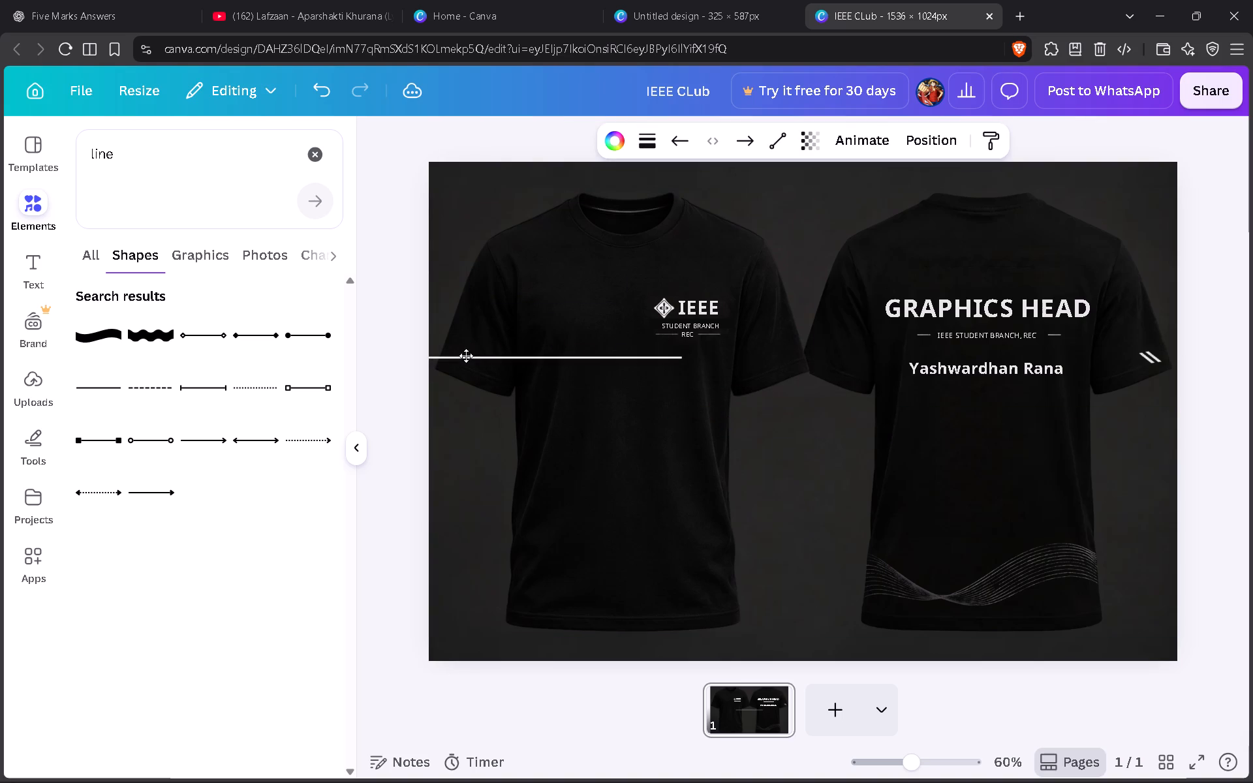
drag(466, 356, 483, 361)
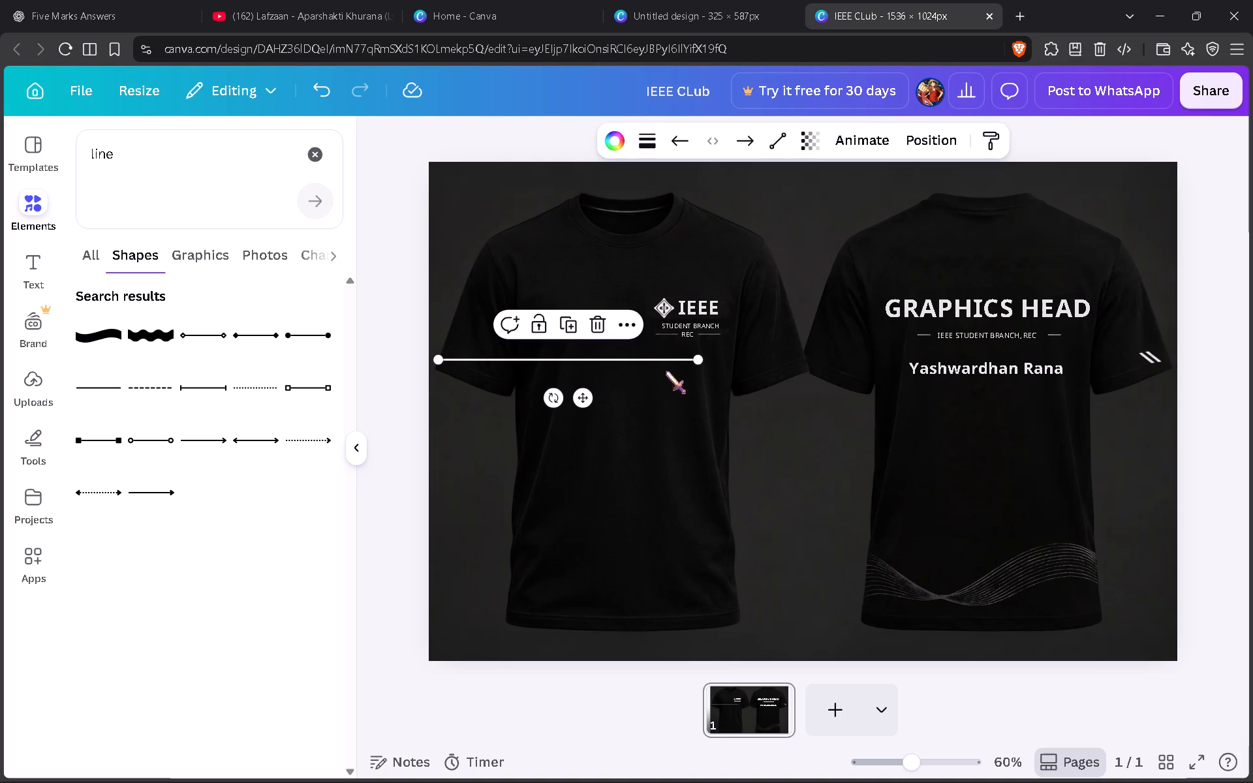
drag(698, 358, 521, 385)
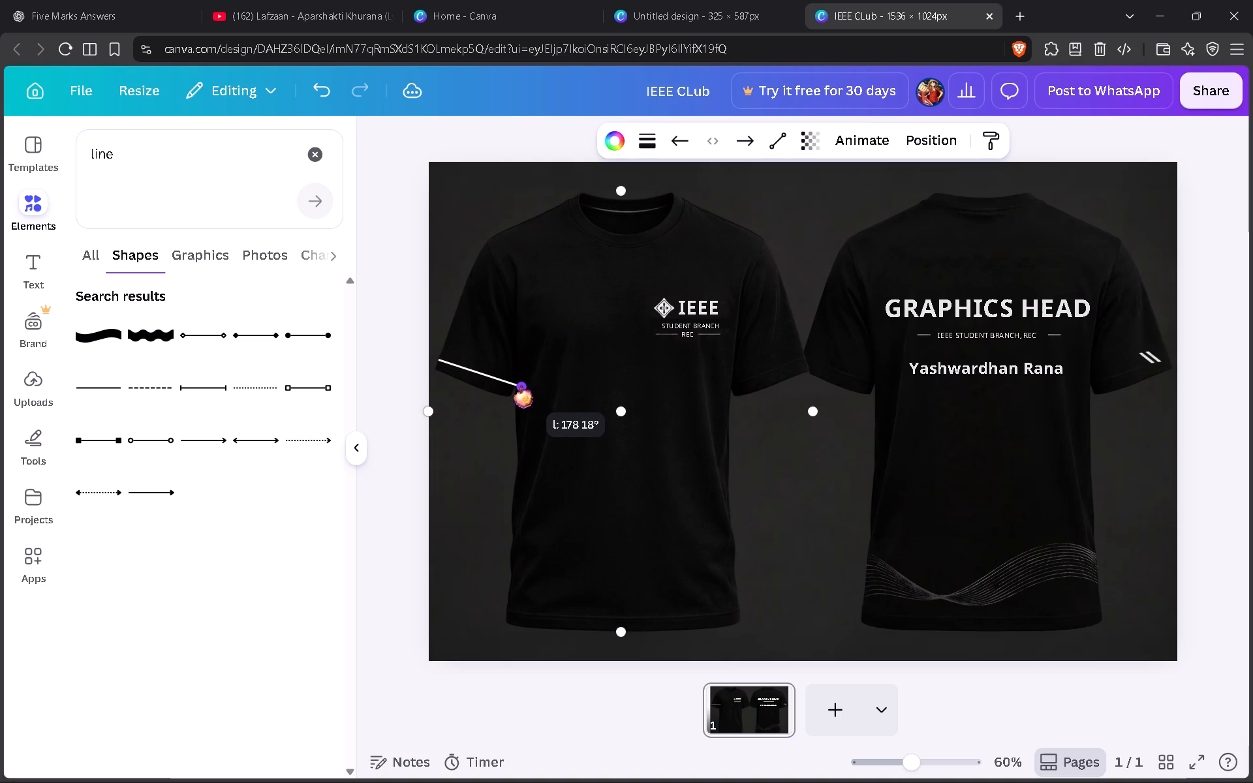
drag(521, 385, 515, 386)
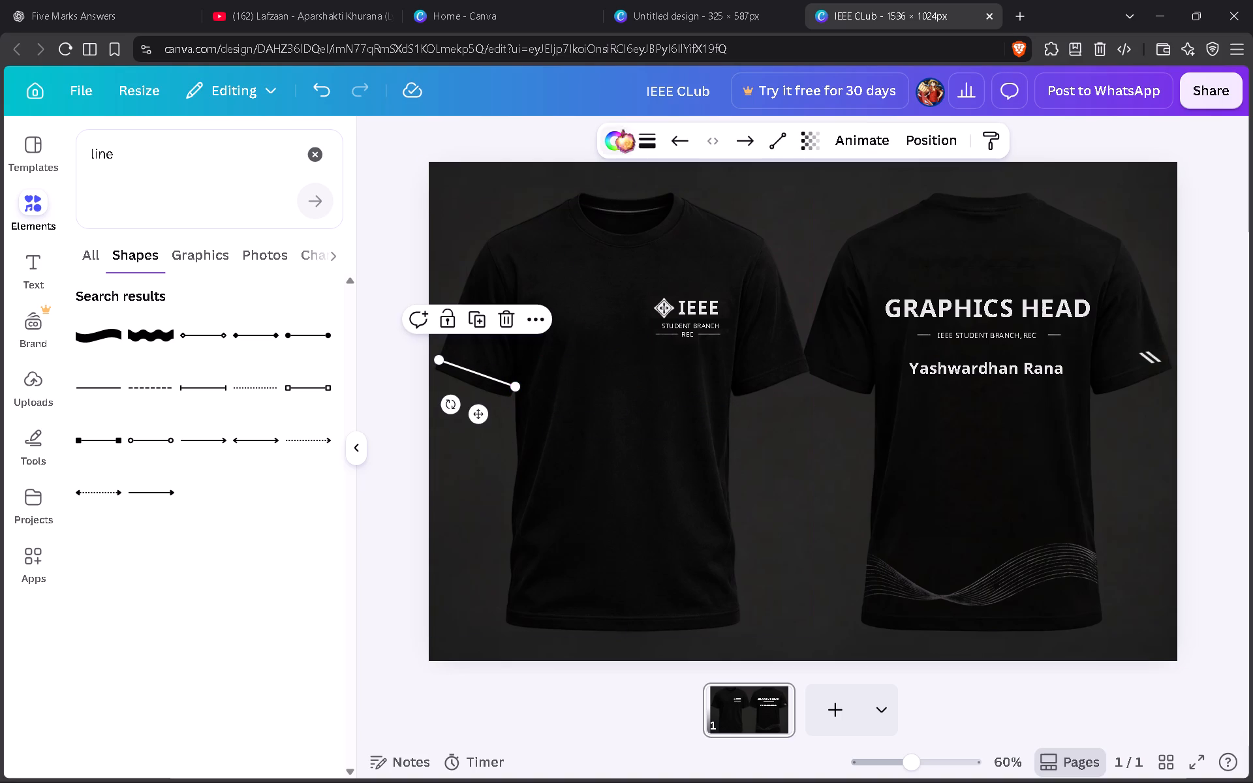
Set the sleeve line's stroke weight to 12.
click(652, 144)
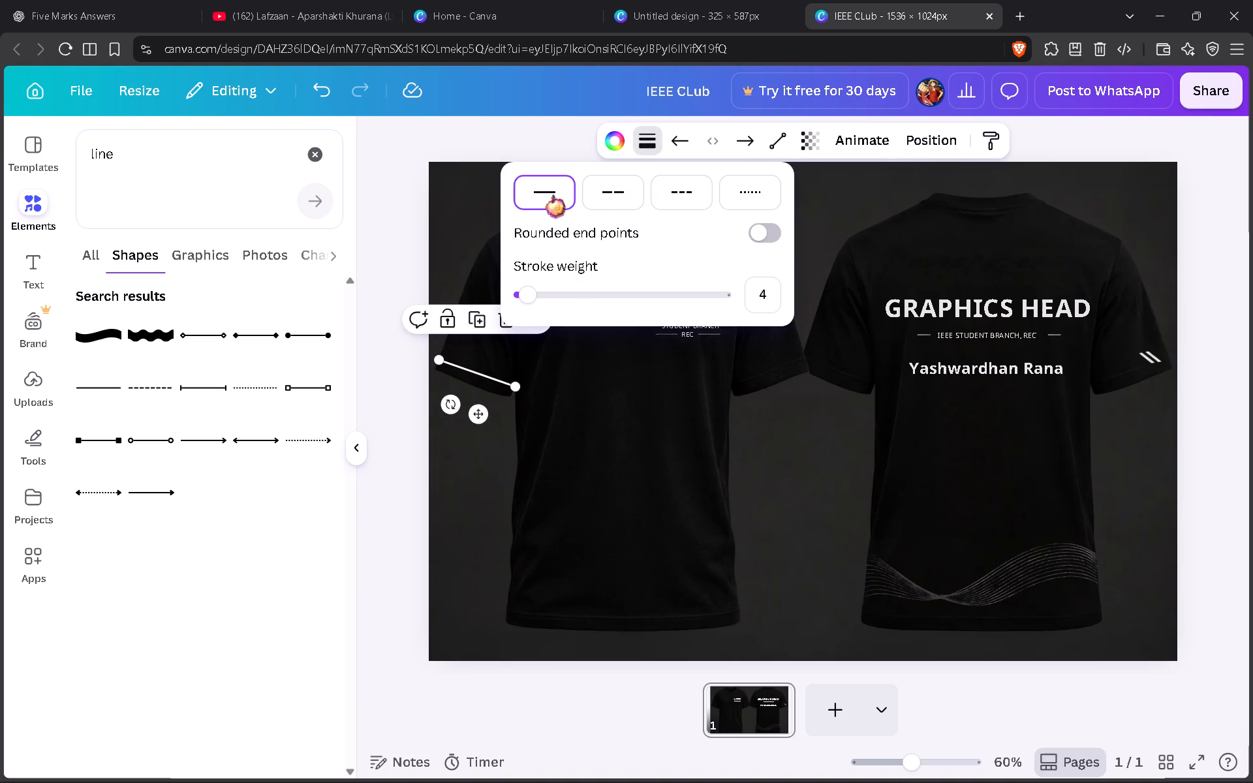
drag(560, 290, 543, 292)
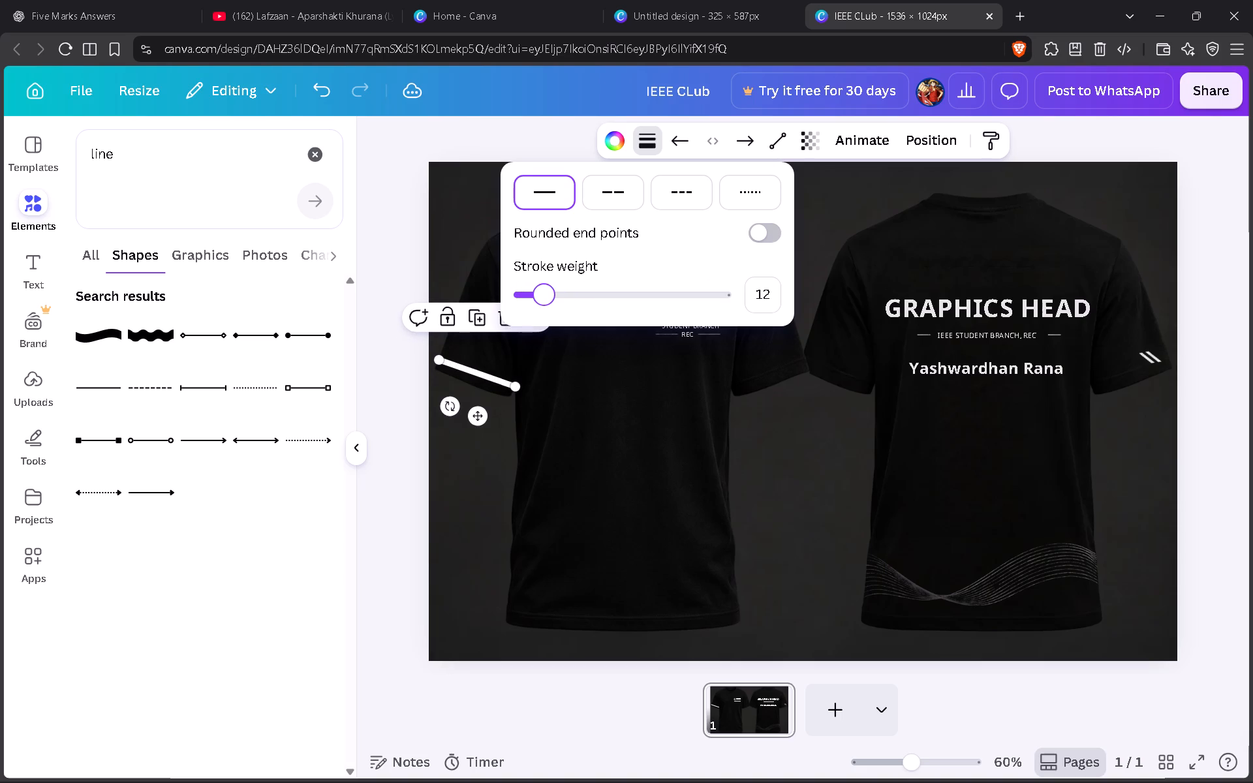
click(535, 400)
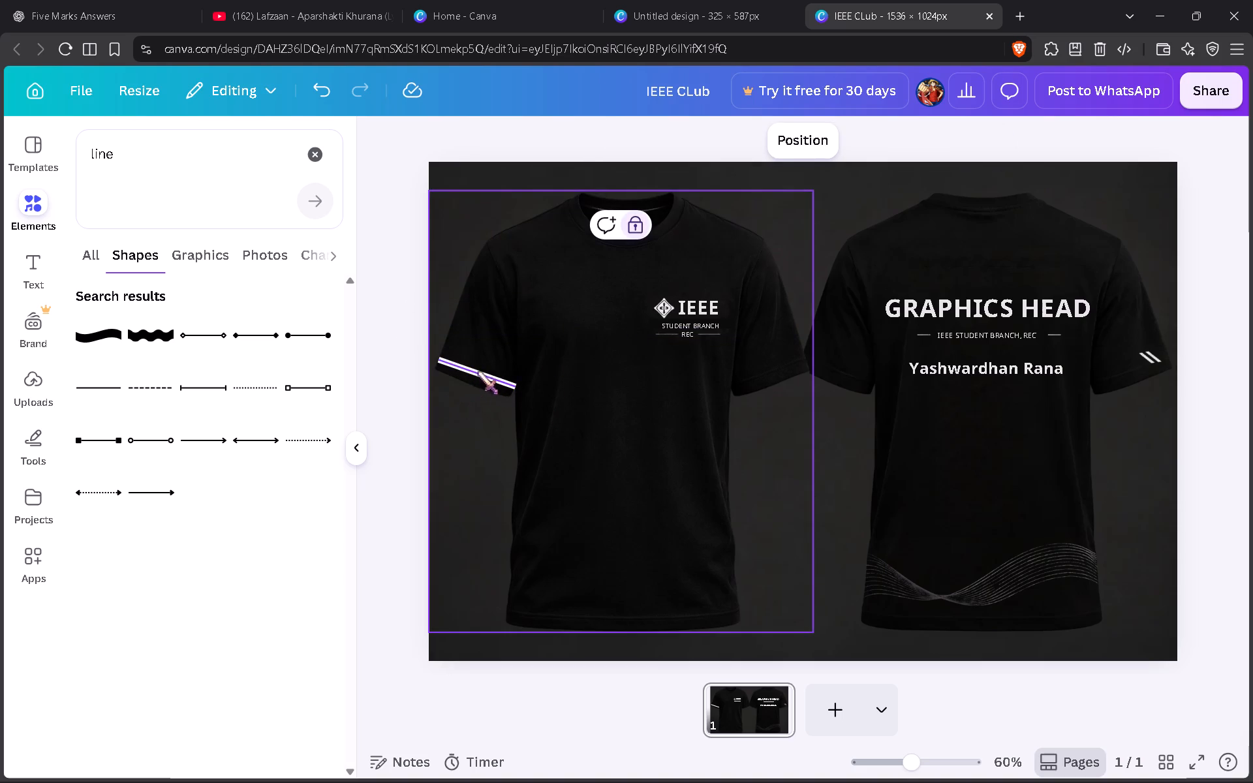
Hide the line search results and examine the thickened sleeve stripe on the front shirt up close.
ctrl+scroll(661, 425, up, 2)
ctrl+scroll(664, 425, down, 1)
ctrl+scroll(622, 443, up, 4)
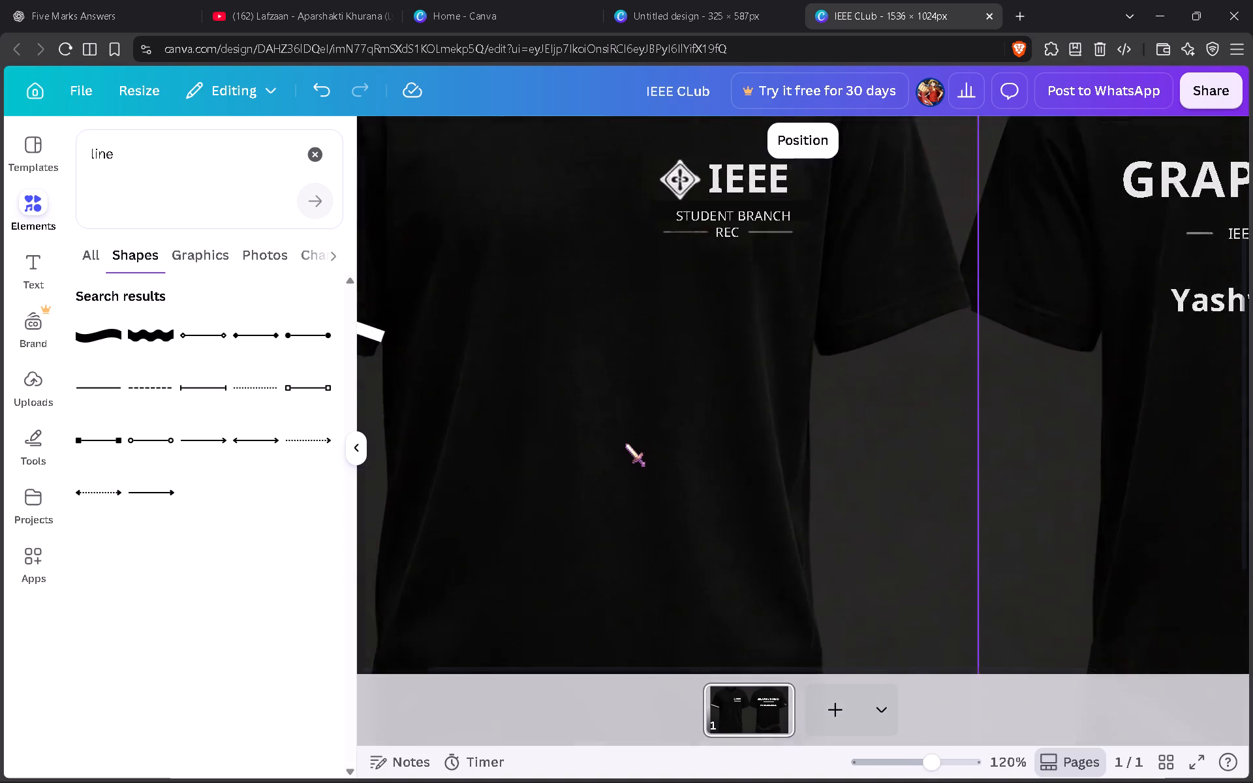
drag(594, 442, 674, 454)
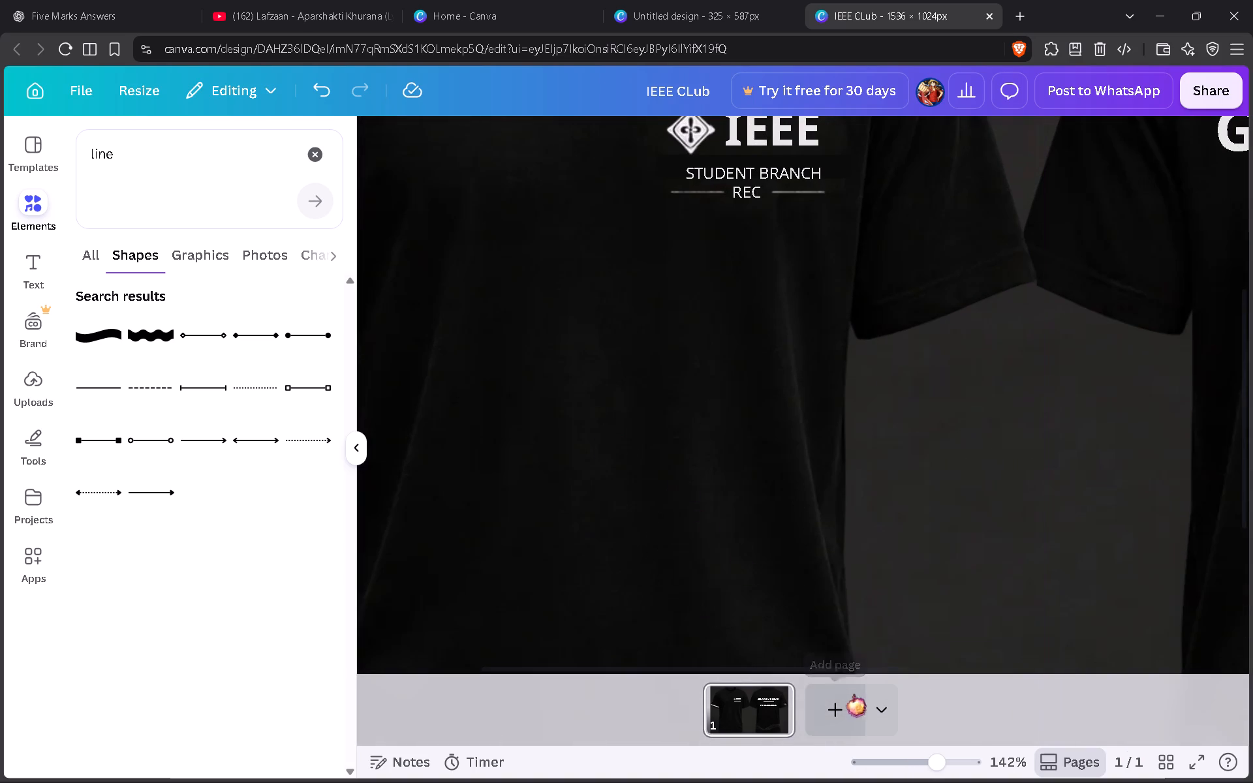
click(986, 703)
drag(986, 703, 1141, 688)
key(Left)
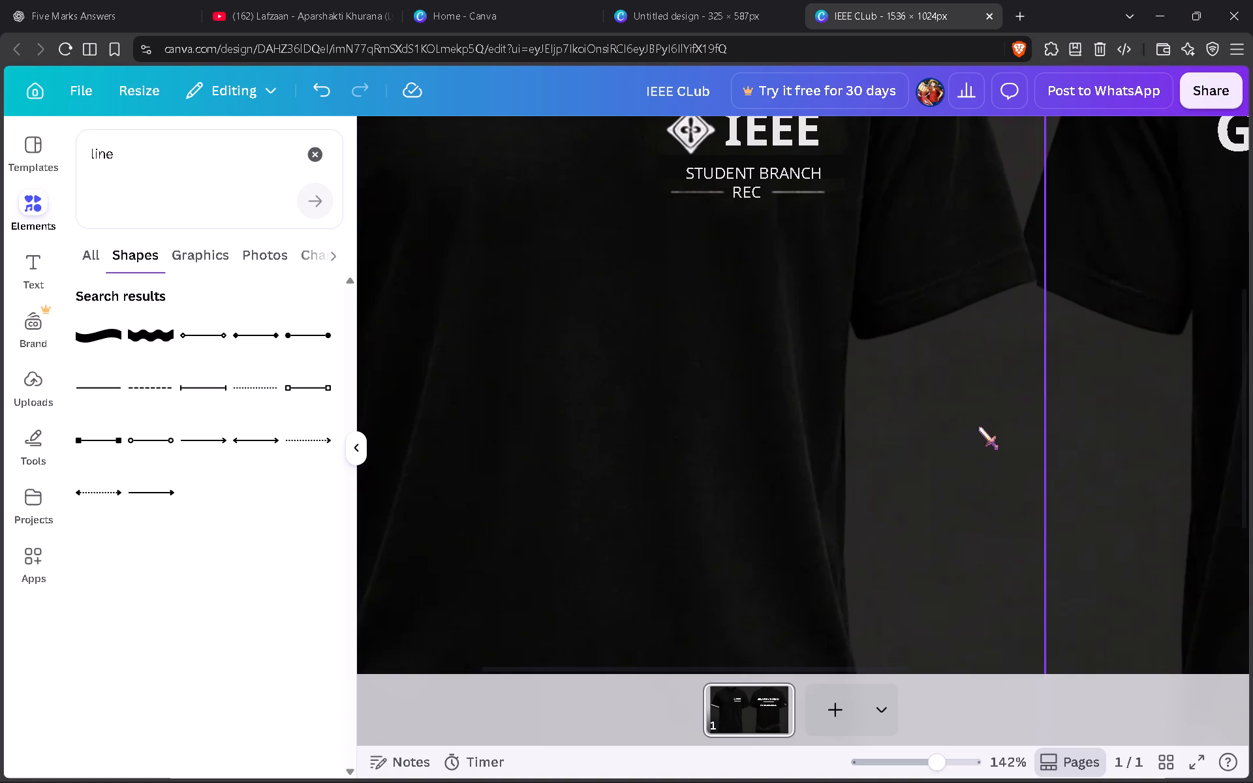
click(354, 446)
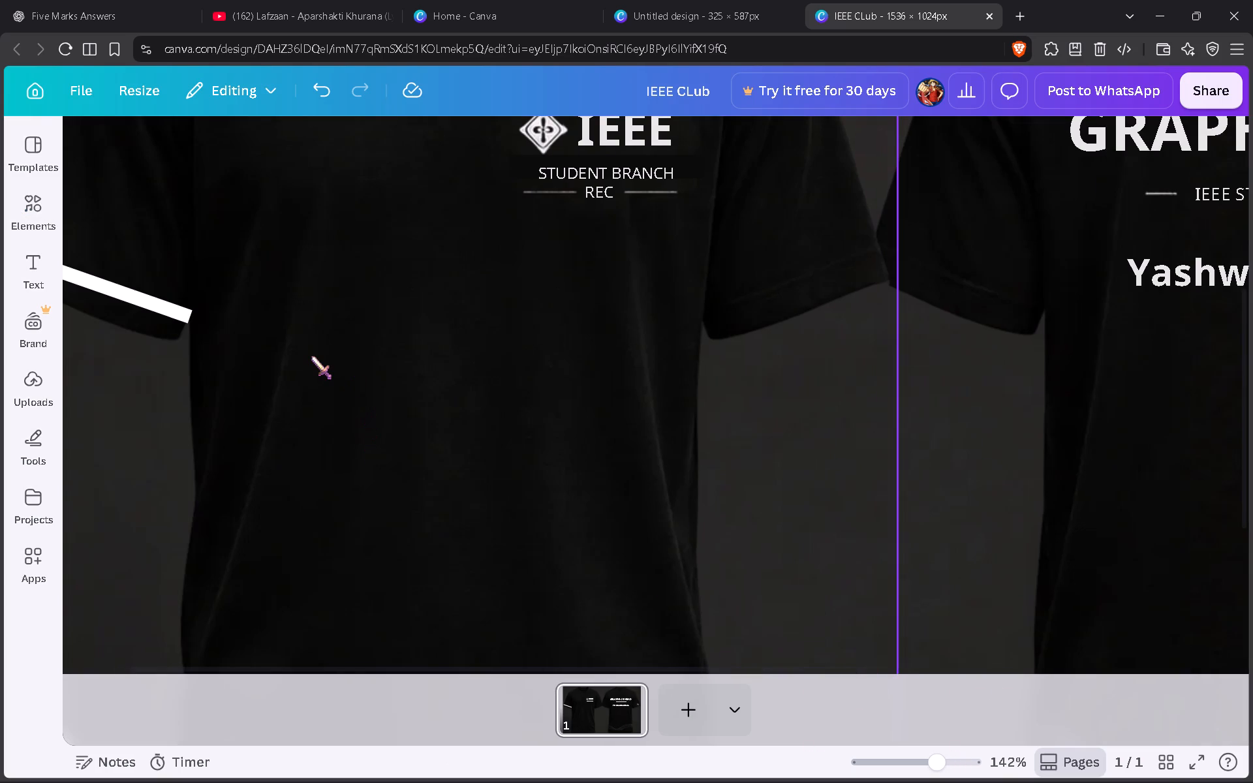
ctrl+scroll(311, 356, down, 2)
ctrl+scroll(311, 356, up, 1)
ctrl+scroll(311, 356, down, 1)
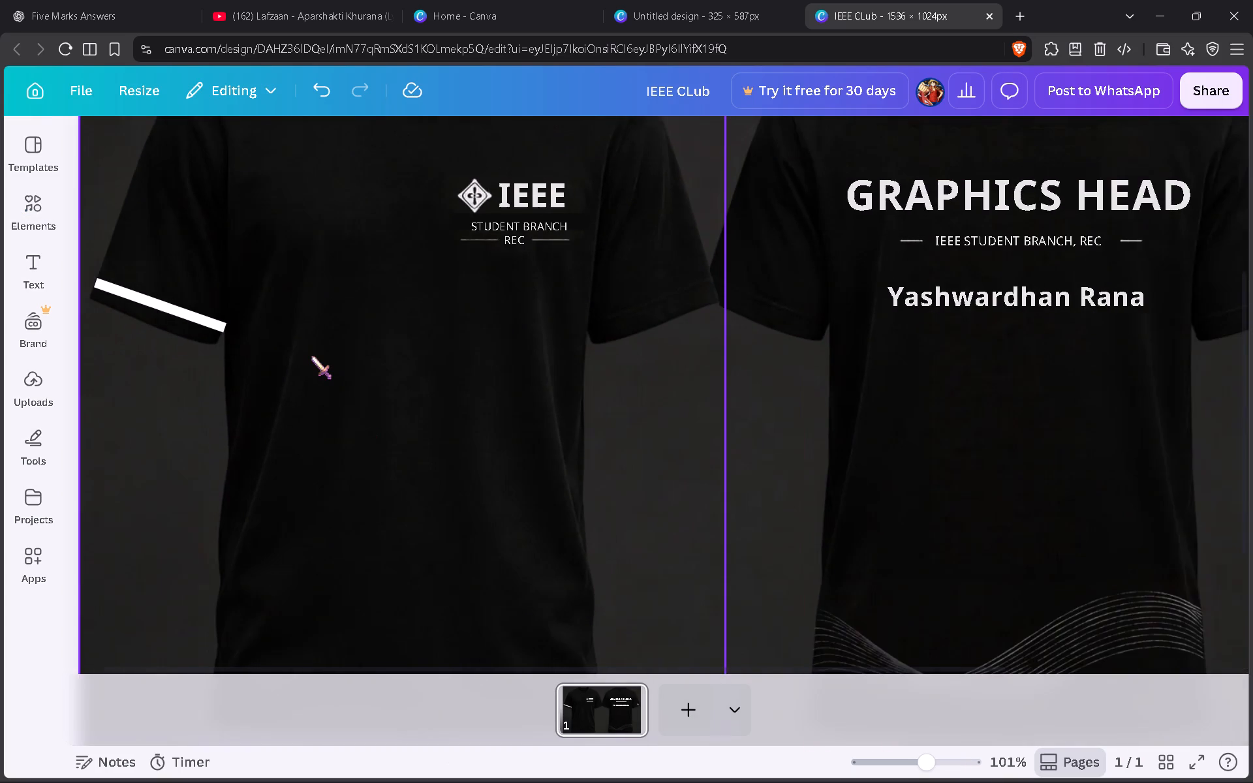
ctrl+scroll(311, 356, down, 4)
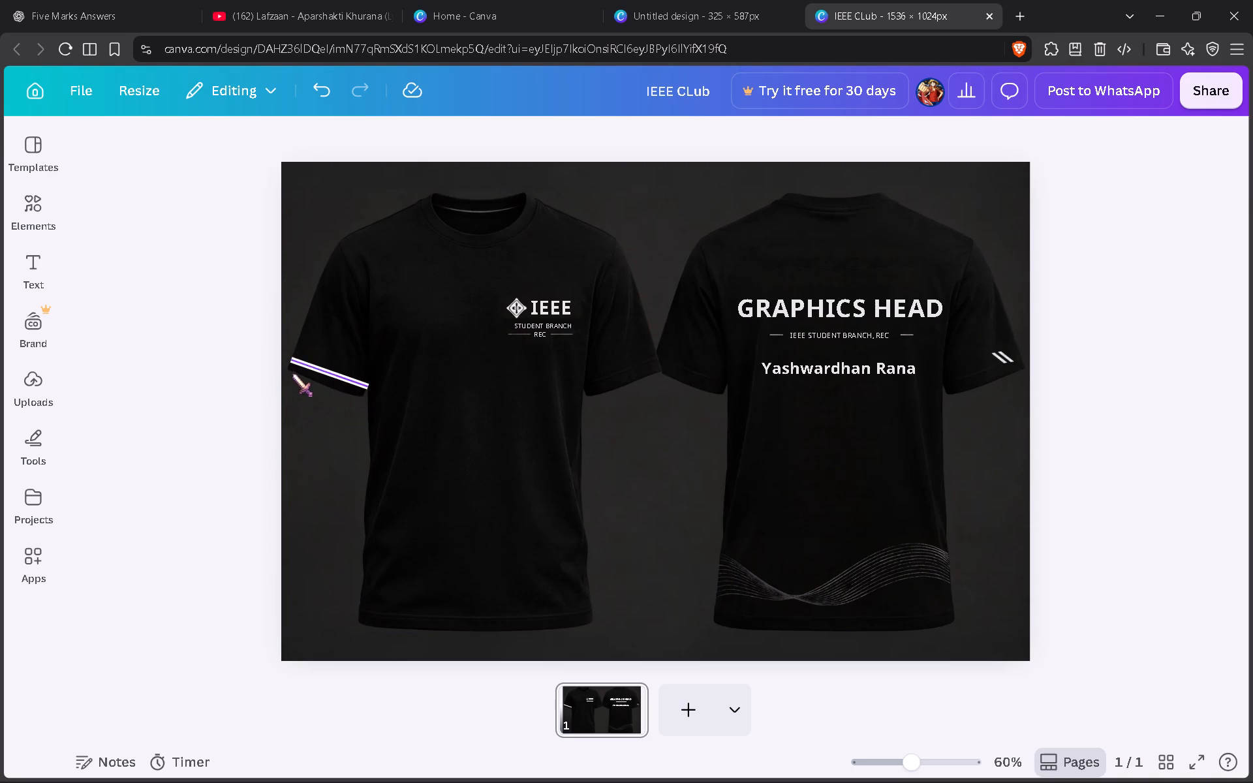
click(295, 369)
ctrl+scroll(307, 371, up, 2)
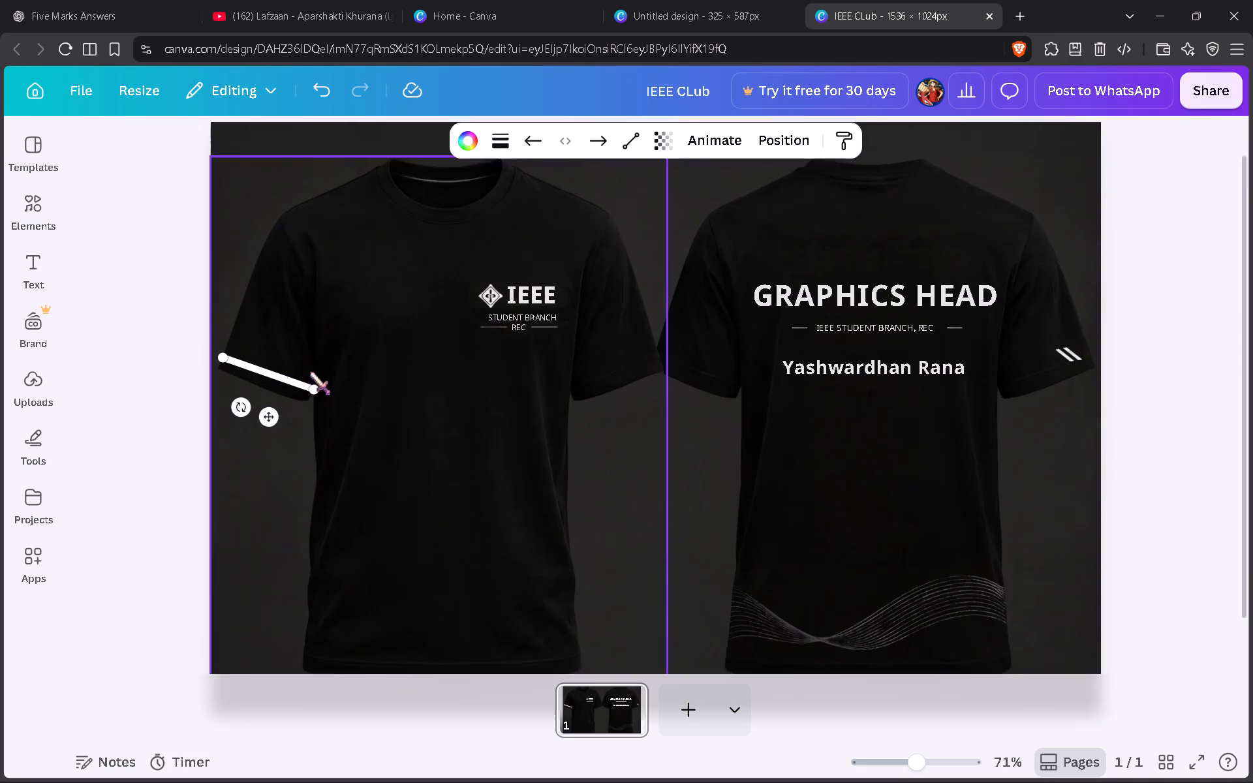
ctrl+scroll(309, 371, down, 1)
ctrl+scroll(309, 371, up, 1)
drag(970, 511, 1125, 511)
drag(1212, 473, 1252, 446)
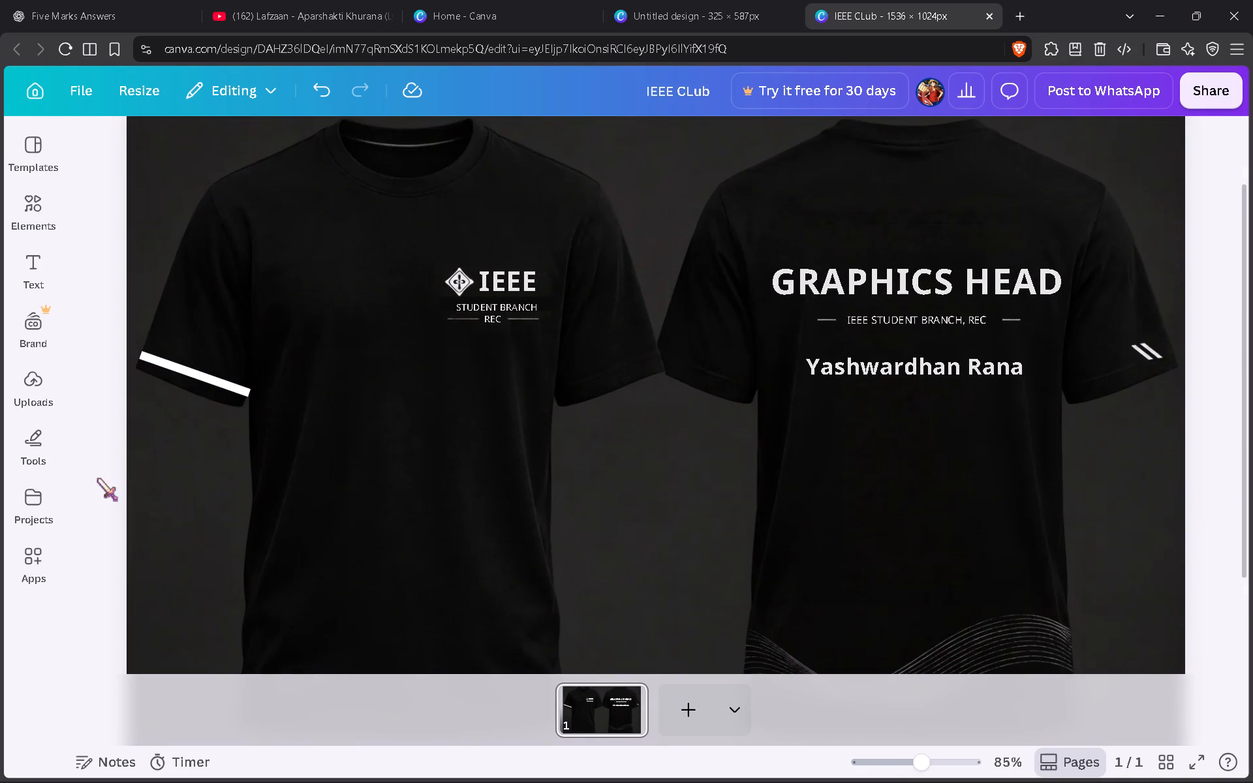
Change the sleeve stripe to the Curved line type, bow it slightly downward, and fit its inner end to the sleeve edge.
click(157, 365)
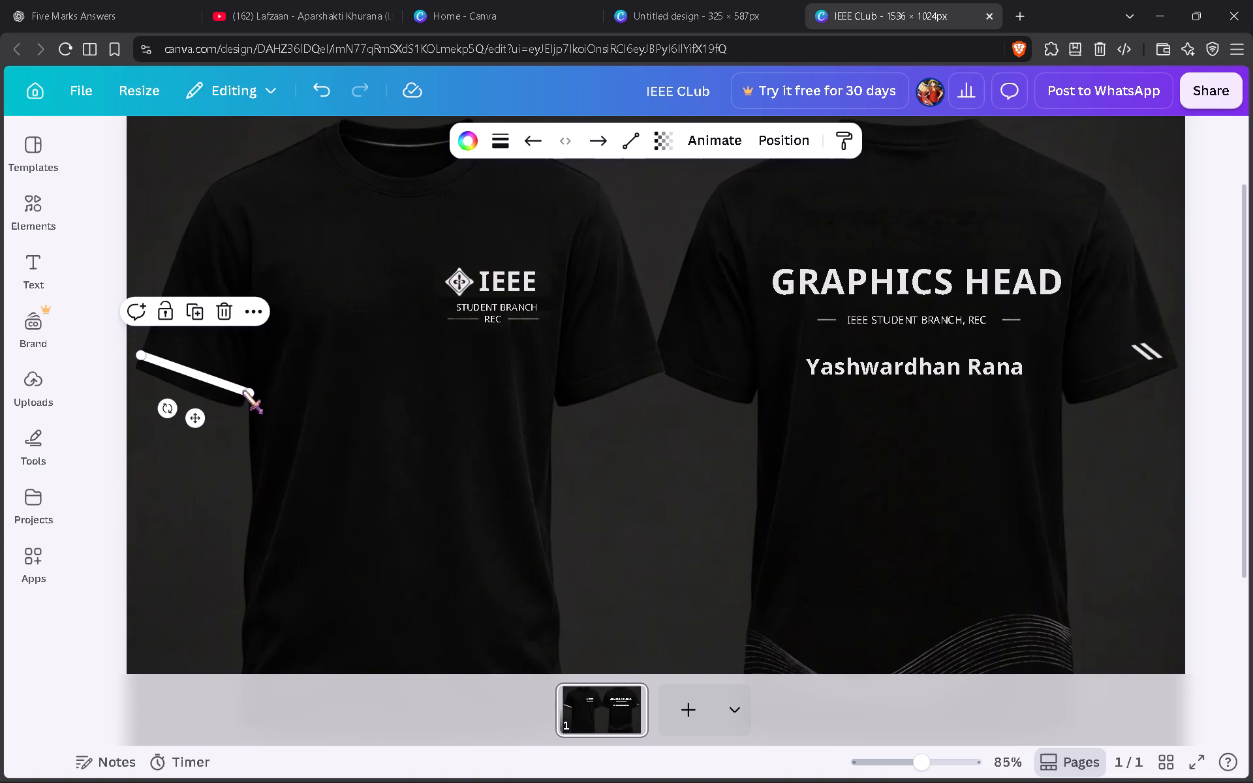
click(636, 127)
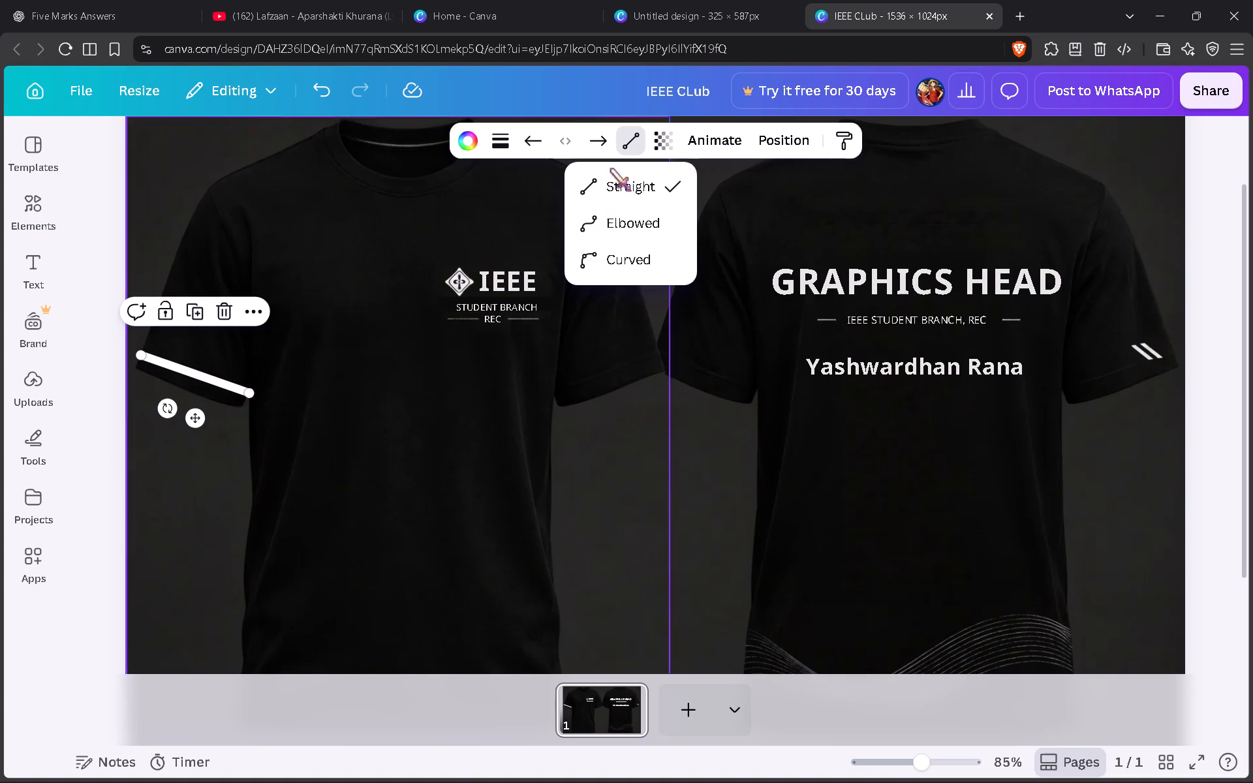
click(612, 257)
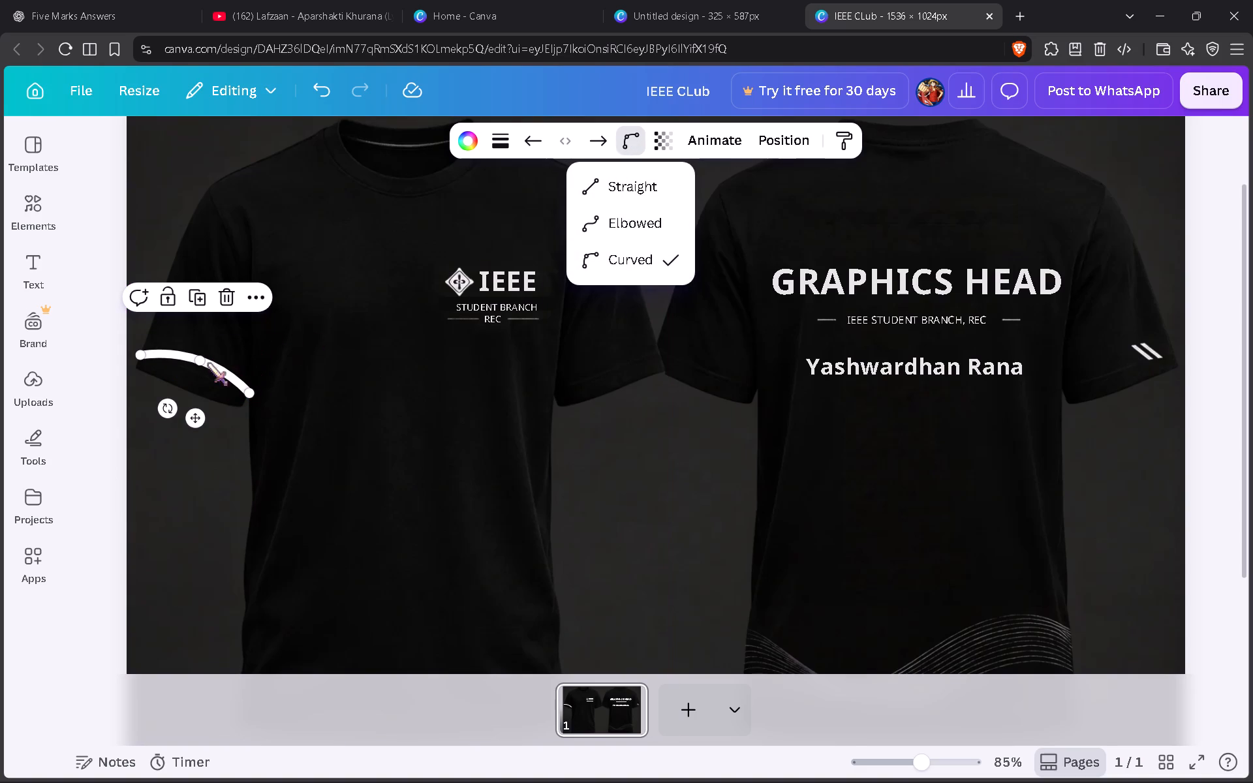
drag(196, 361, 191, 373)
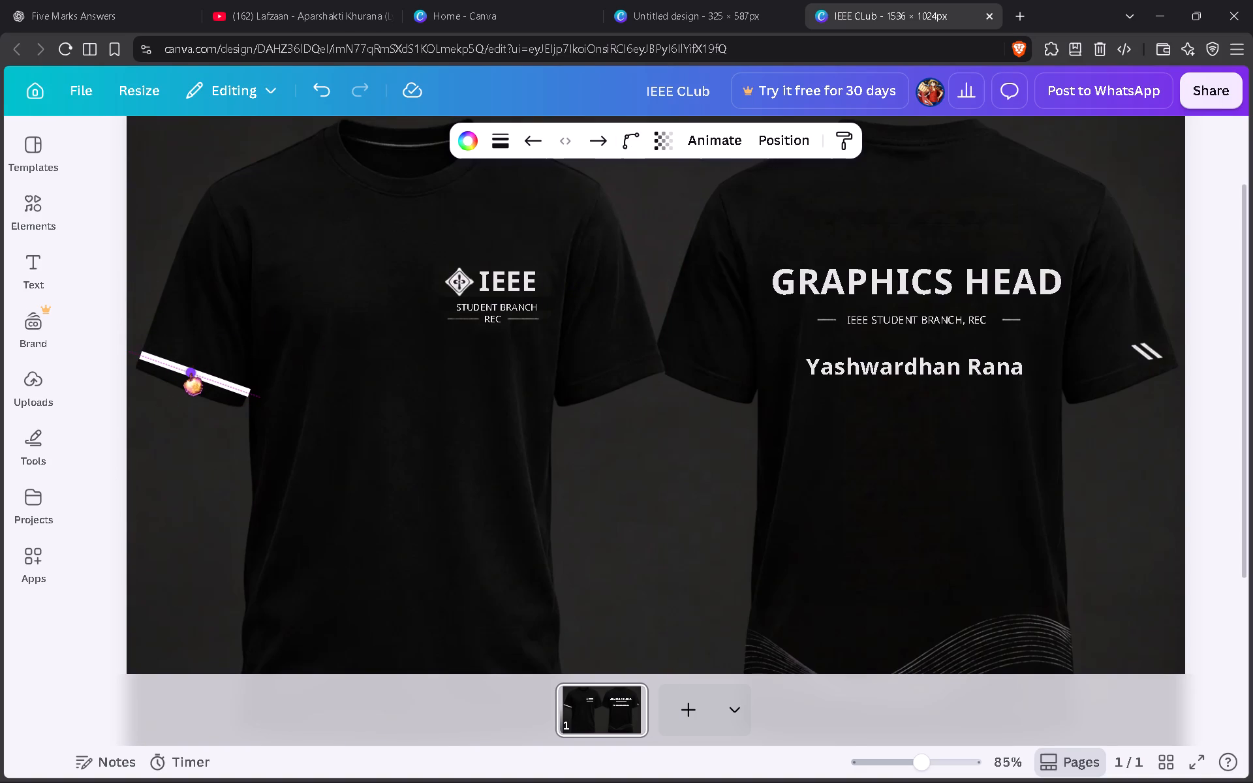
drag(191, 373, 187, 375)
drag(187, 375, 187, 376)
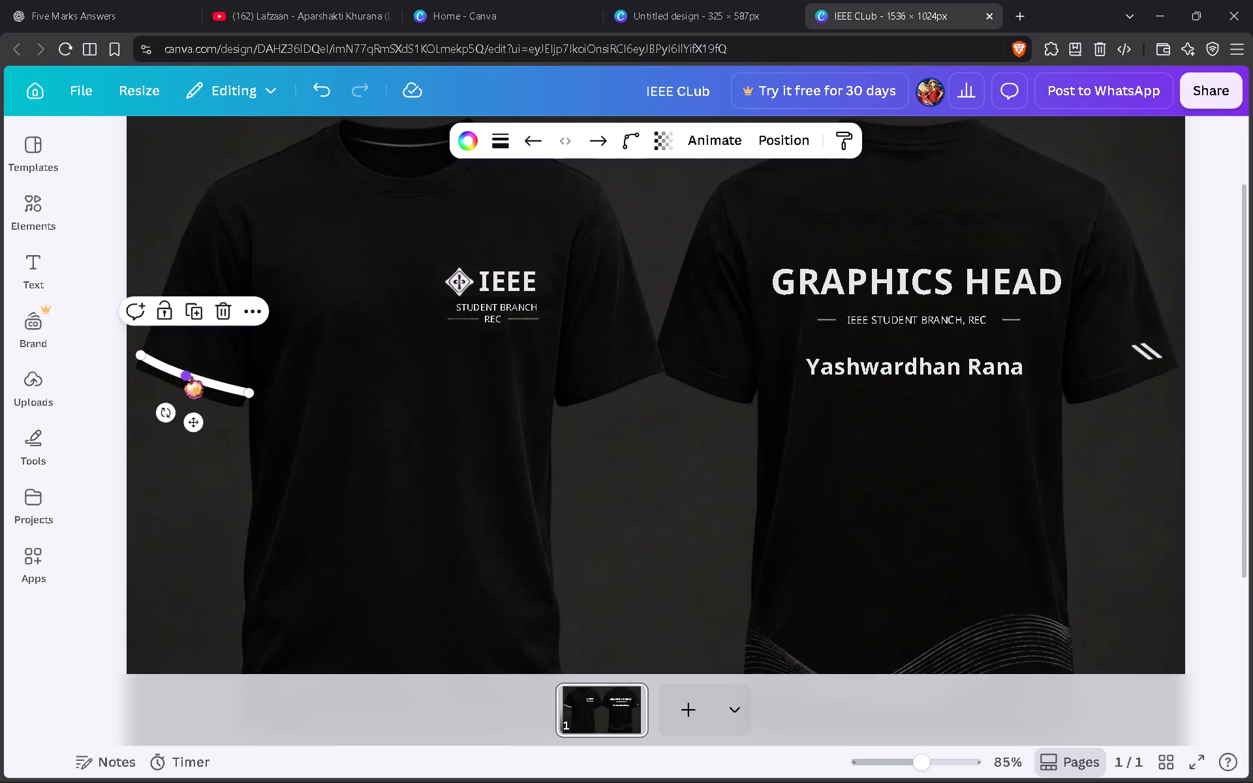
drag(252, 389, 243, 396)
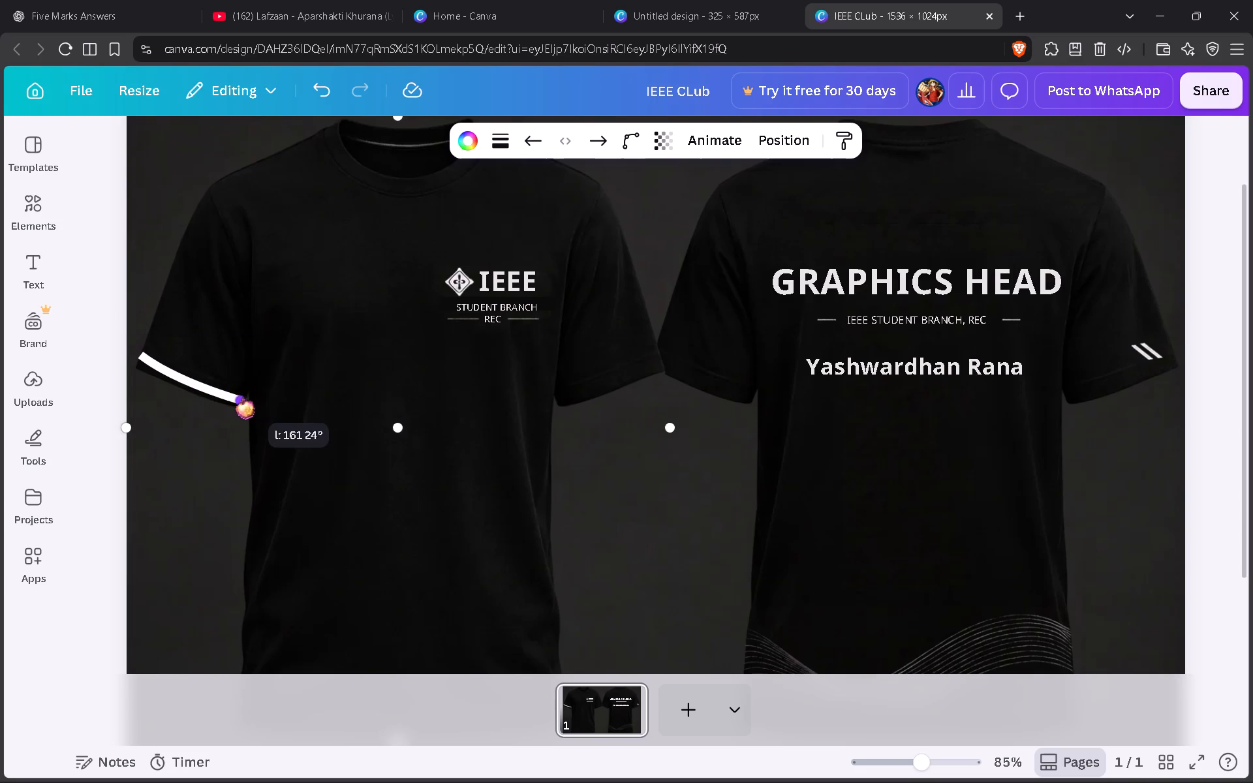
drag(243, 396, 245, 391)
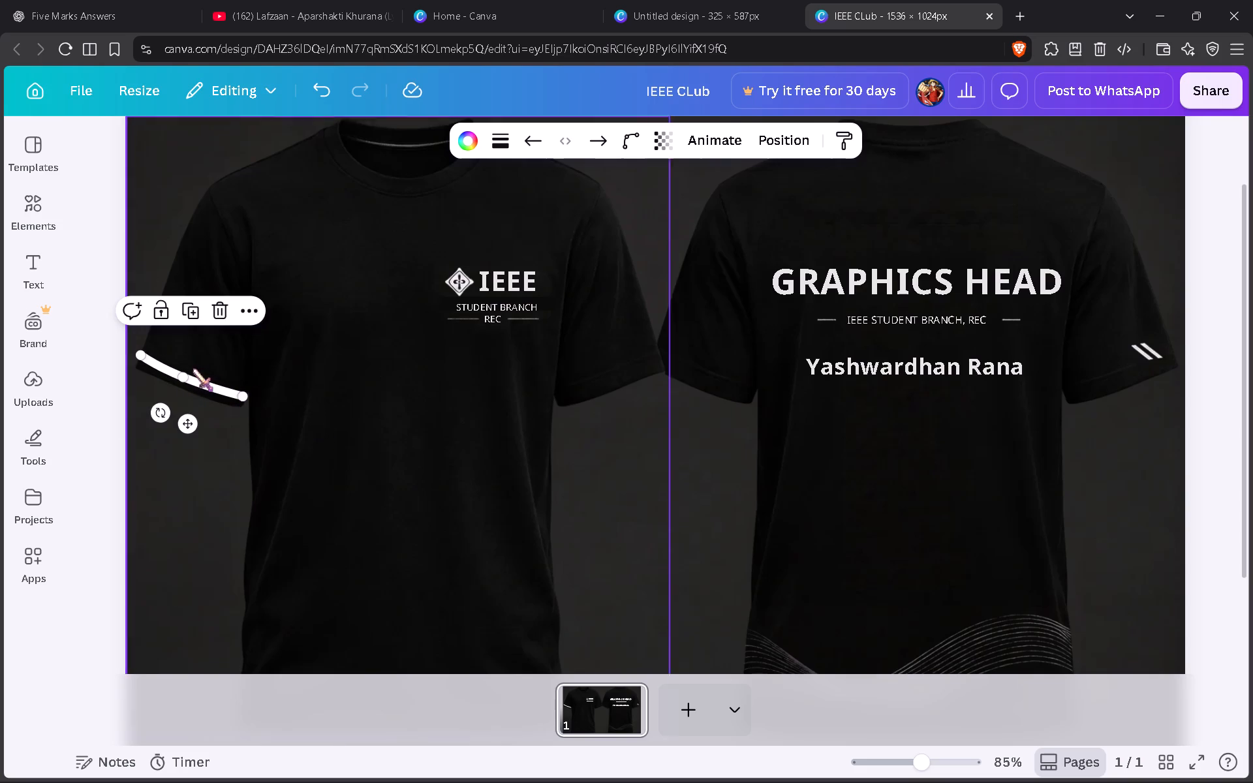
Extend the curved sleeve stripe's inner end to meet the sleeve edge on the front shirt and check the fit.
scroll(232, 423, up, 3)
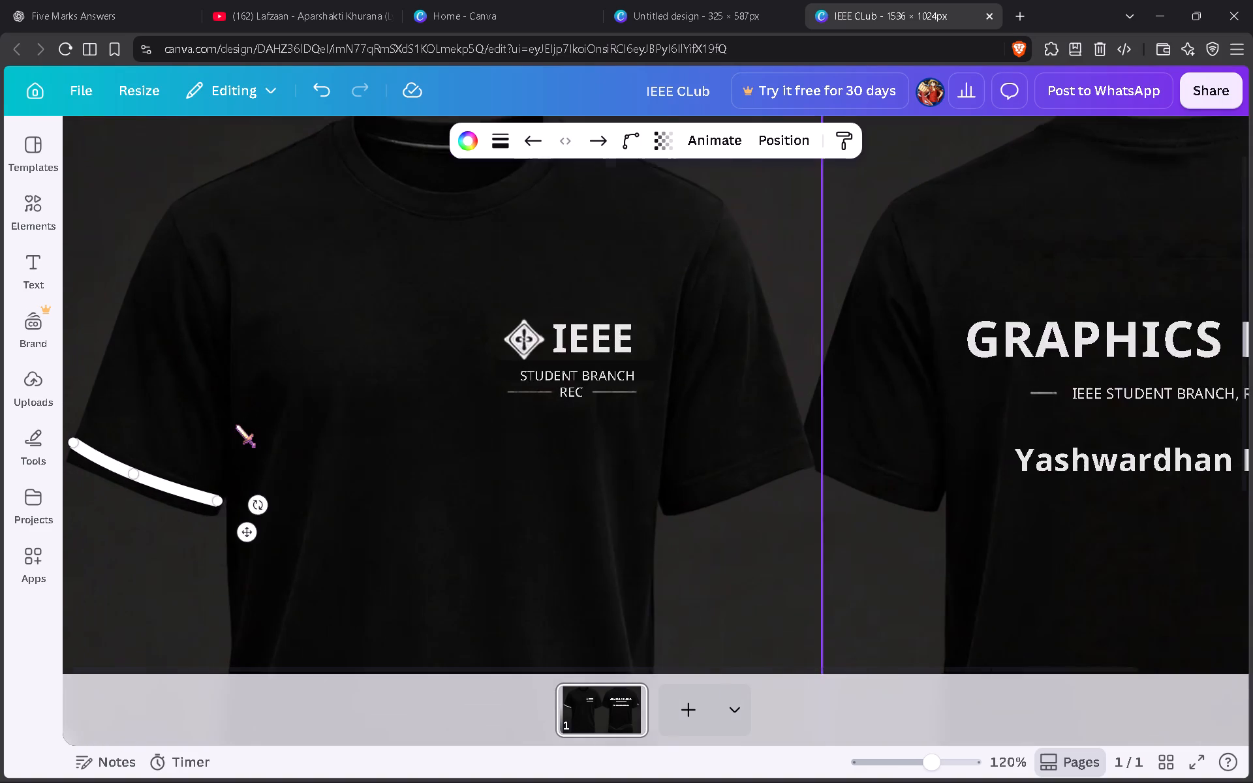
ctrl+scroll(235, 433, up, 3)
drag(208, 545, 215, 544)
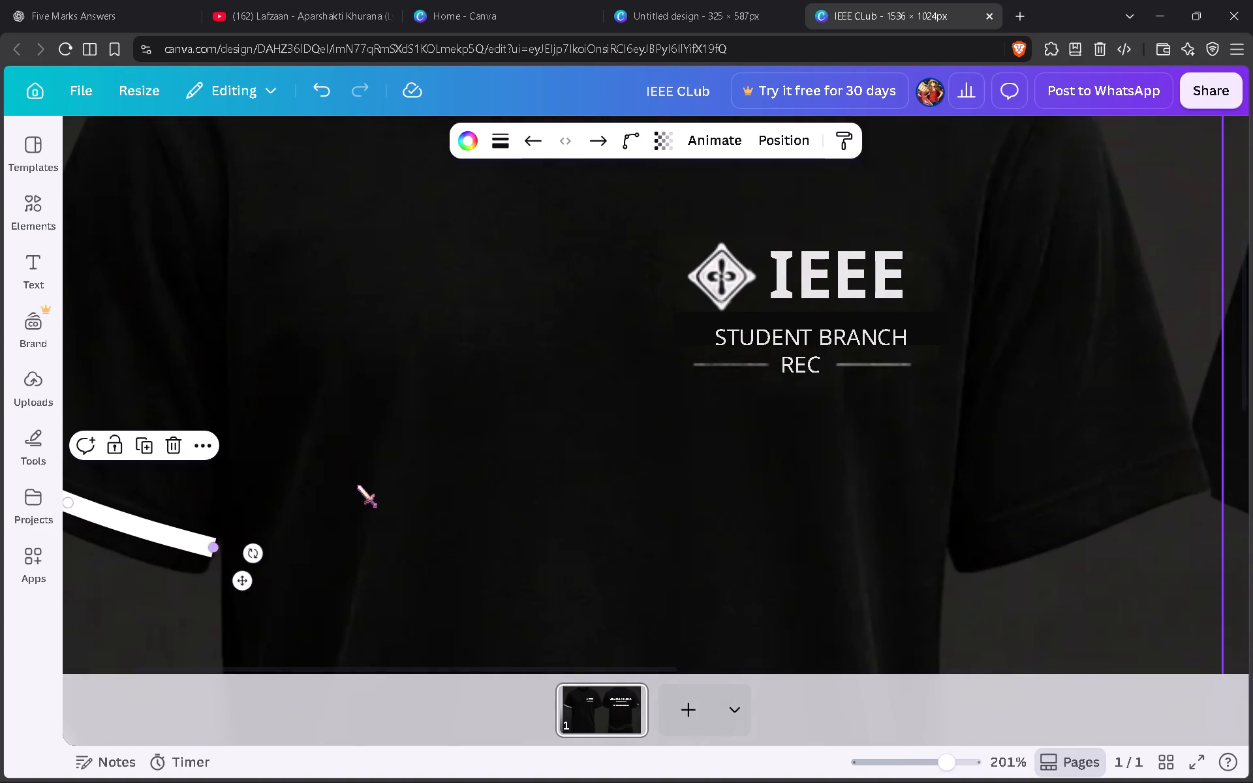
ctrl+scroll(354, 484, down, 3)
click(206, 558)
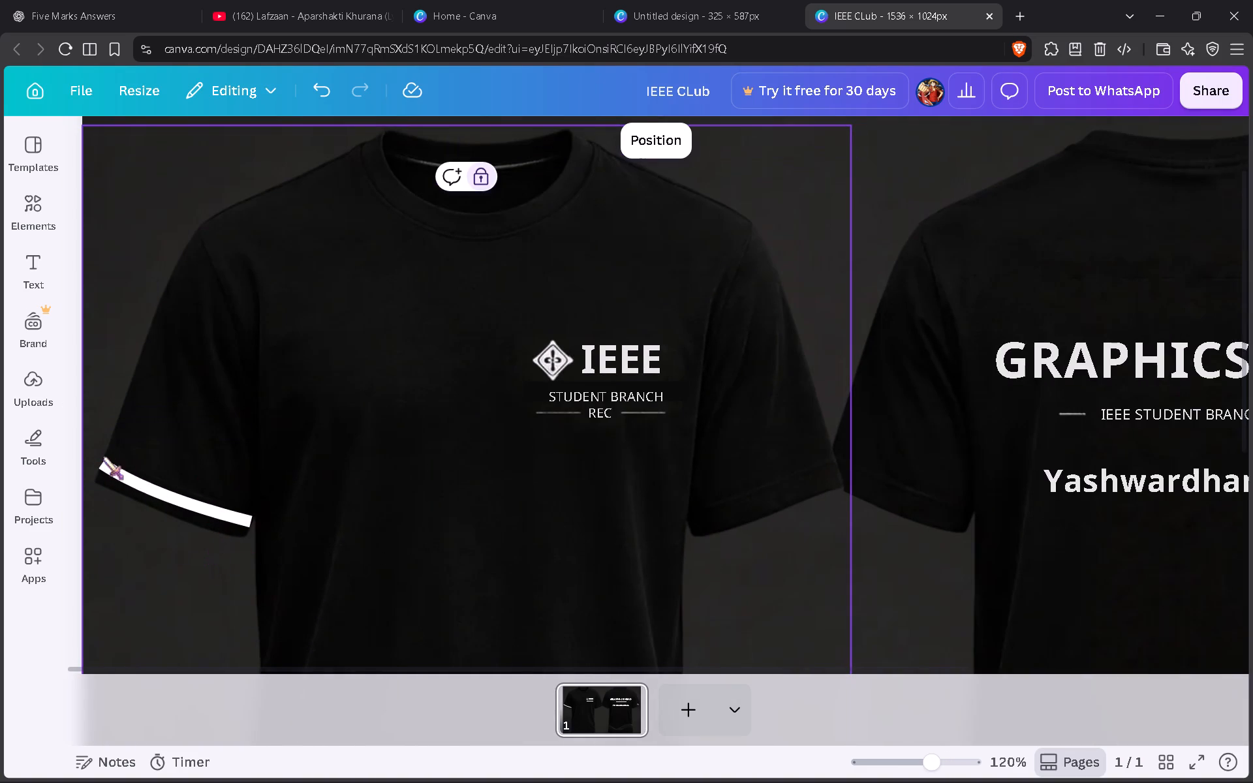
click(101, 468)
click(101, 464)
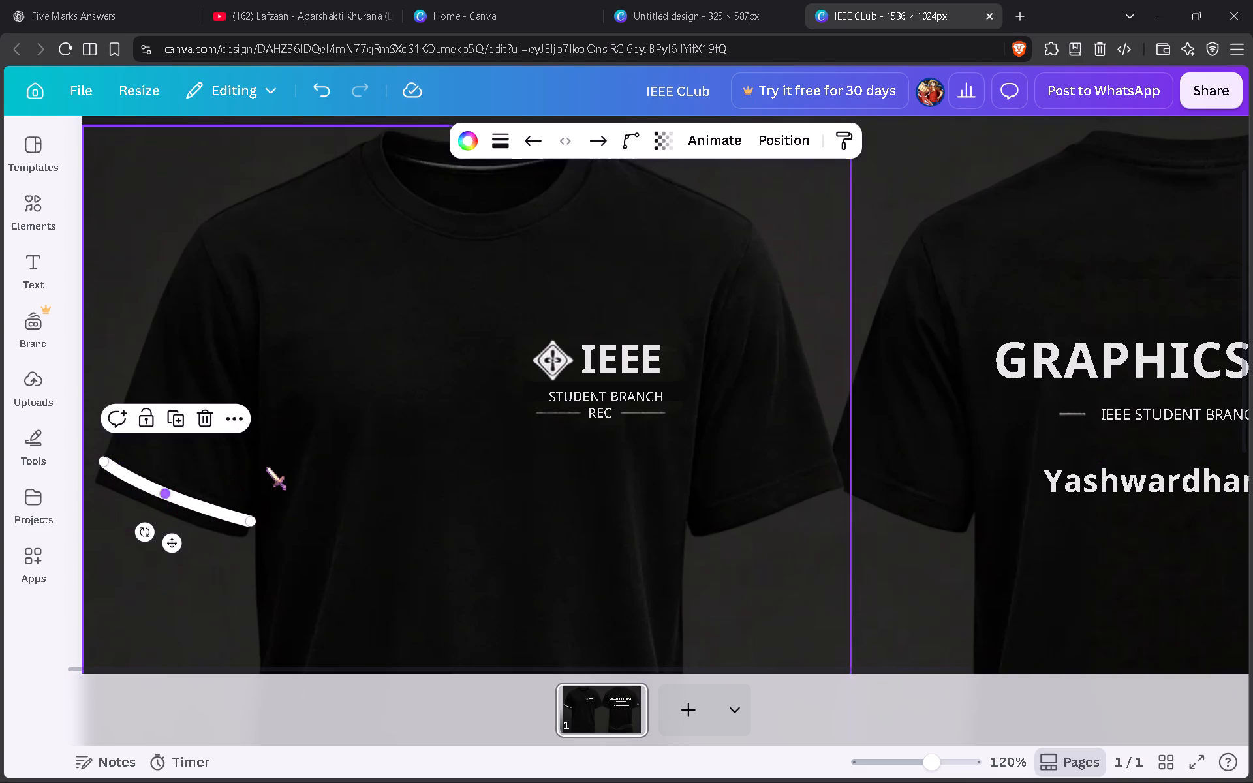
click(281, 461)
ctrl+scroll(332, 469, down, 1)
ctrl+scroll(332, 469, up, 1)
ctrl+scroll(332, 469, down, 2)
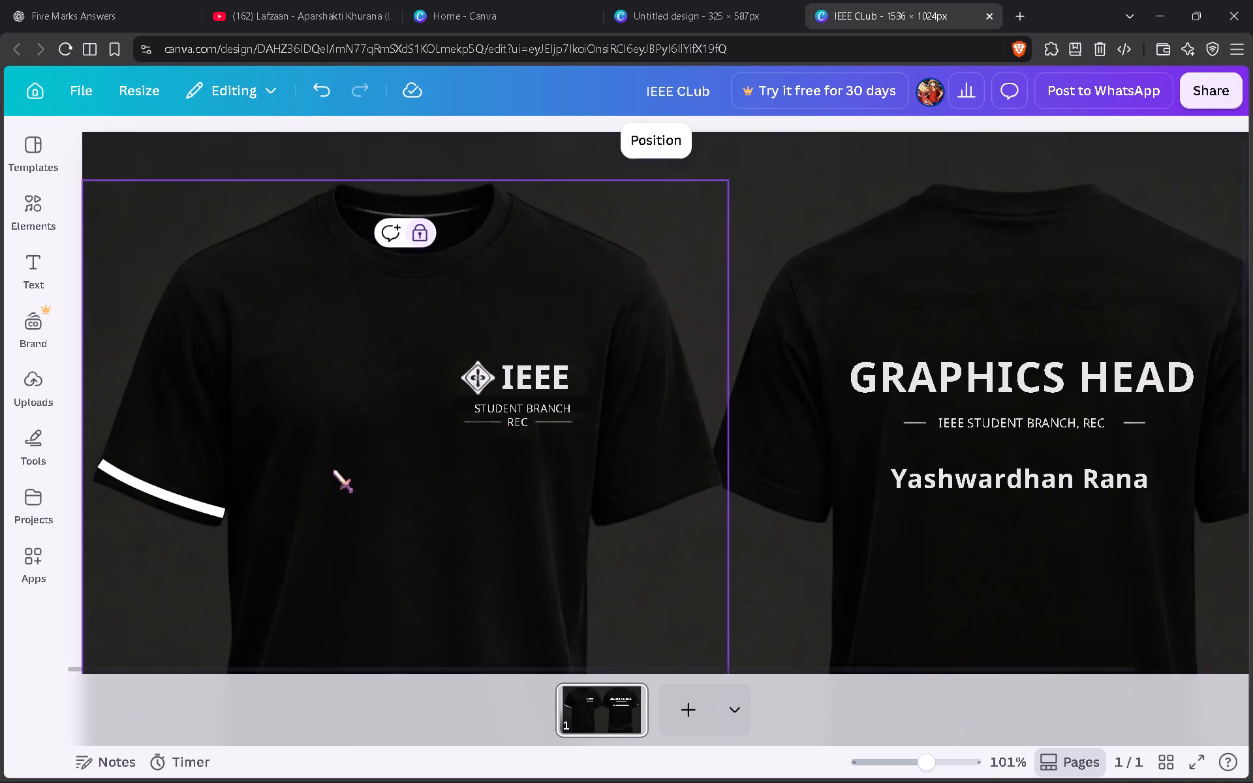
ctrl+scroll(332, 469, down, 3)
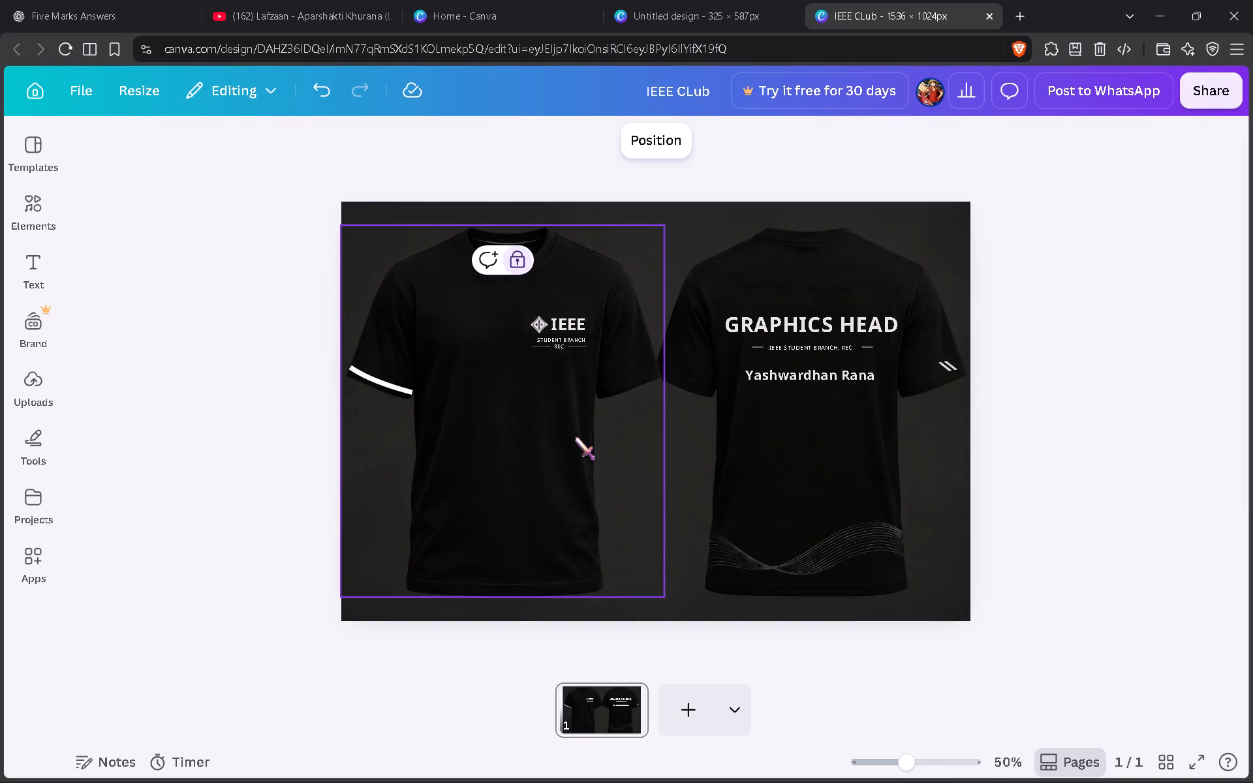
scroll(574, 437, up, 2)
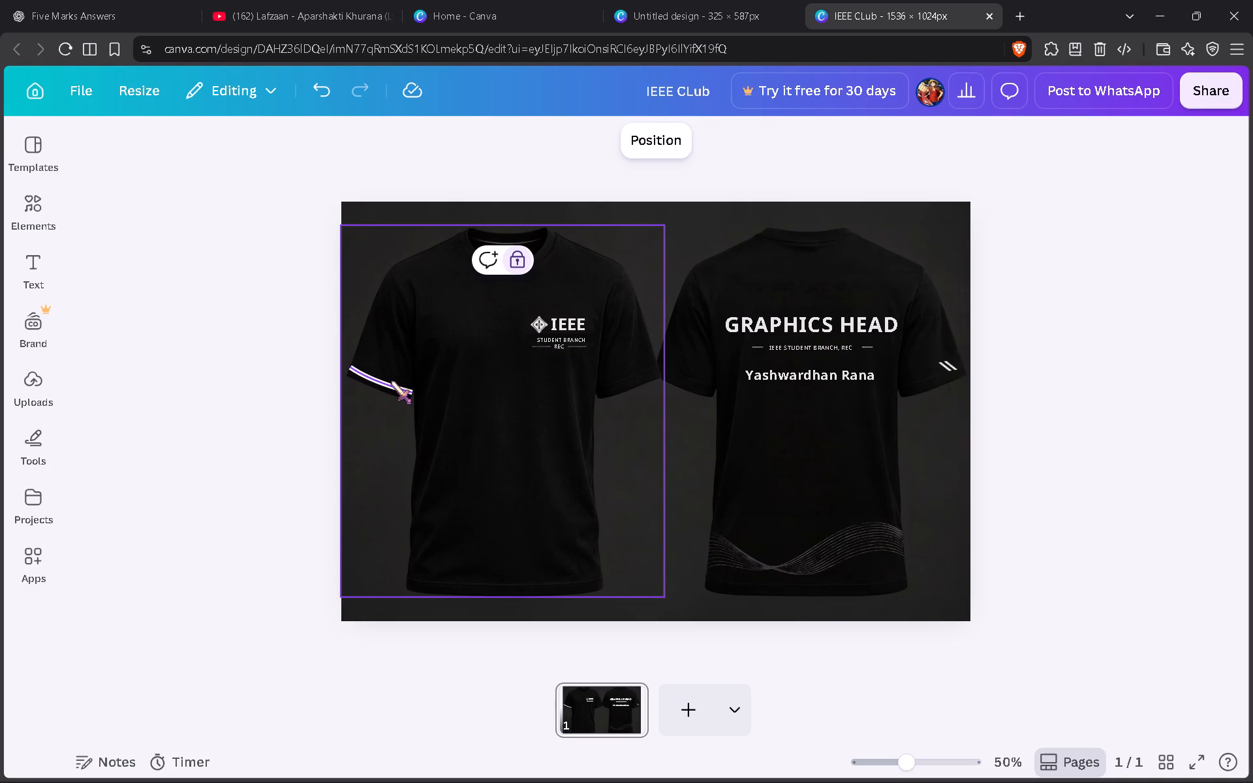
Duplicate the curved sleeve stripe, move the copy to the front shirt's chest, and rotate it to mirror the original's slope.
click(390, 381)
click(377, 324)
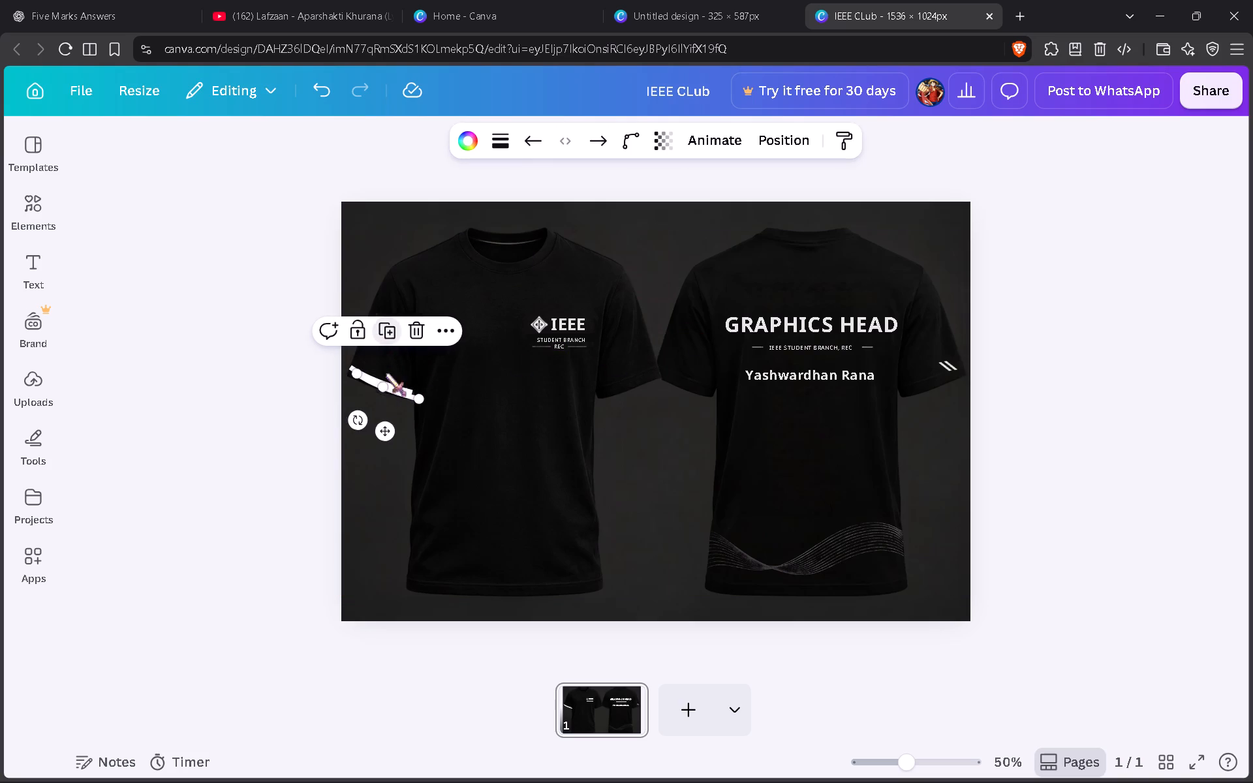
drag(388, 436, 512, 417)
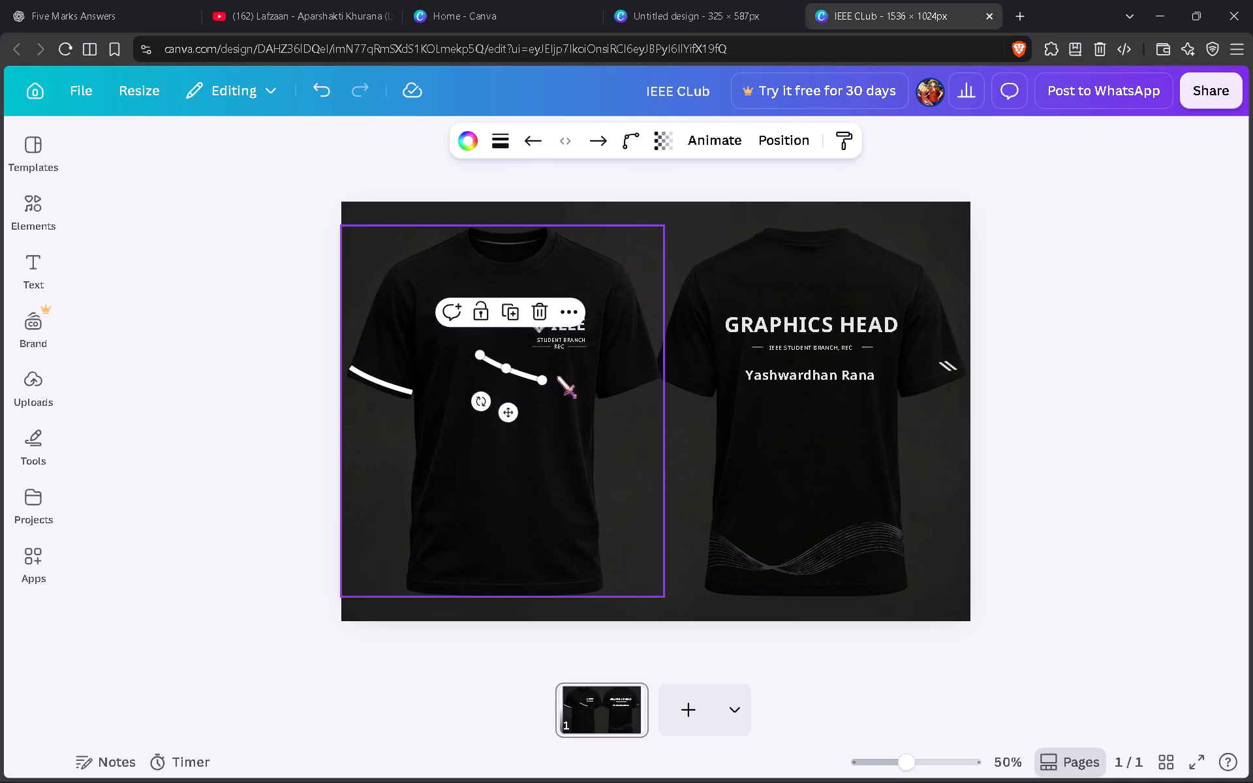
drag(474, 399, 501, 368)
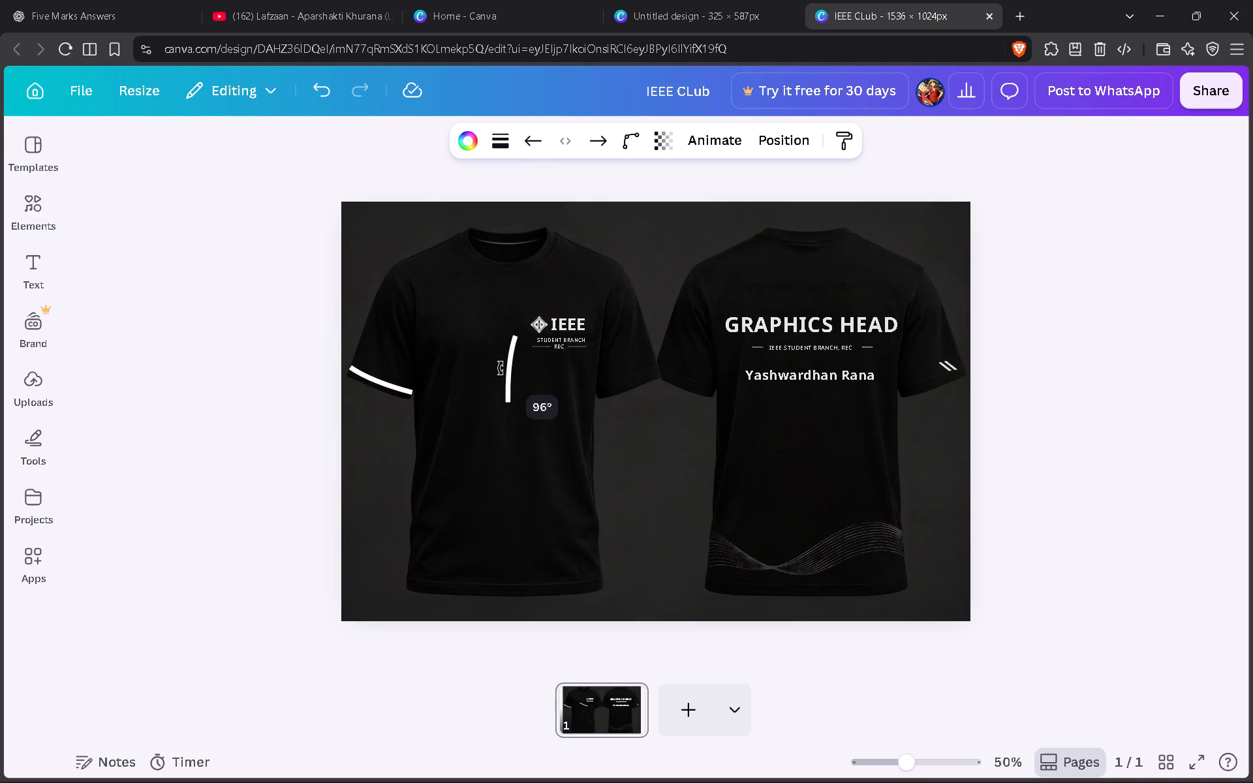
drag(501, 368, 495, 409)
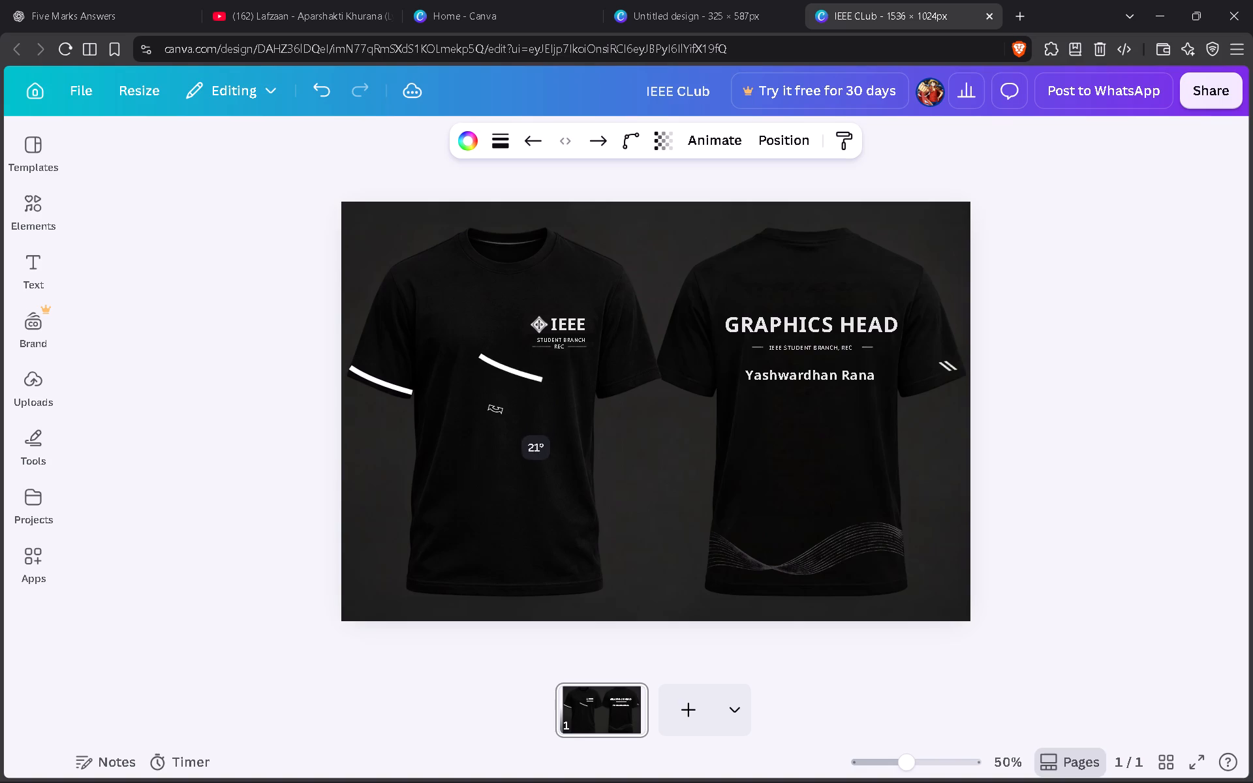
drag(495, 409, 501, 420)
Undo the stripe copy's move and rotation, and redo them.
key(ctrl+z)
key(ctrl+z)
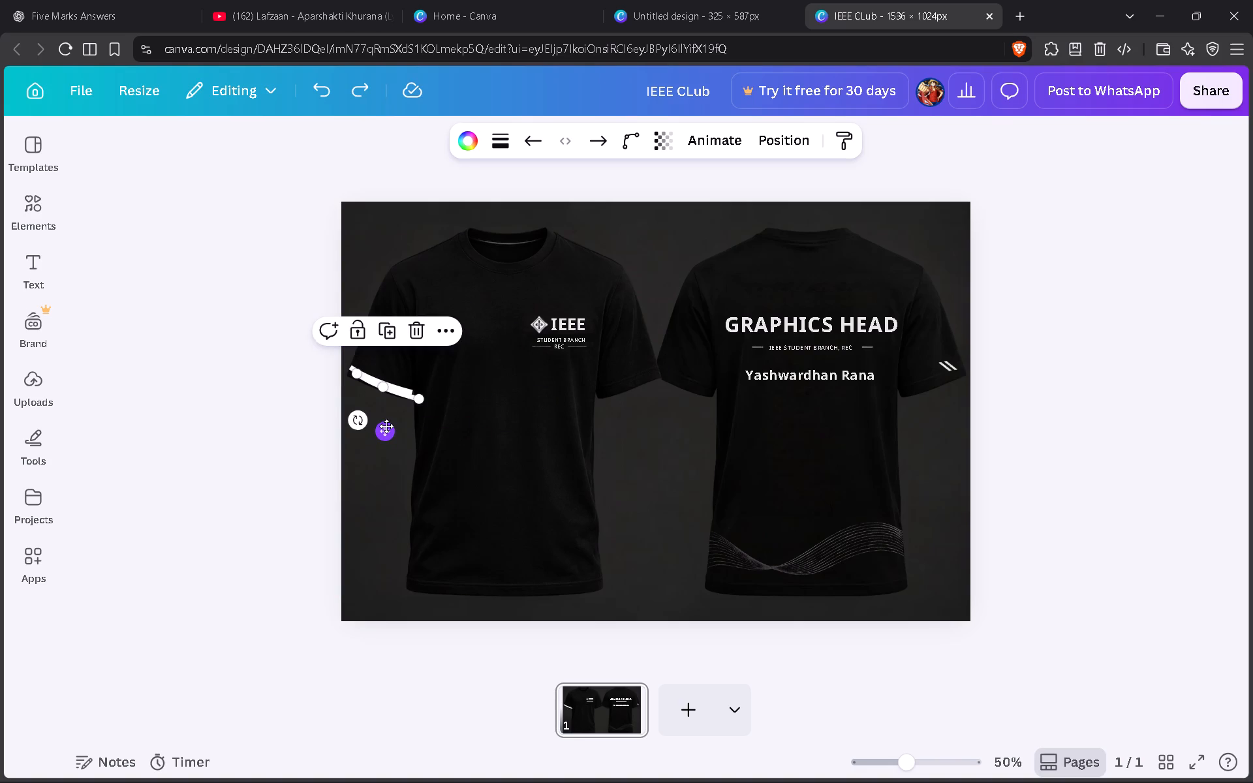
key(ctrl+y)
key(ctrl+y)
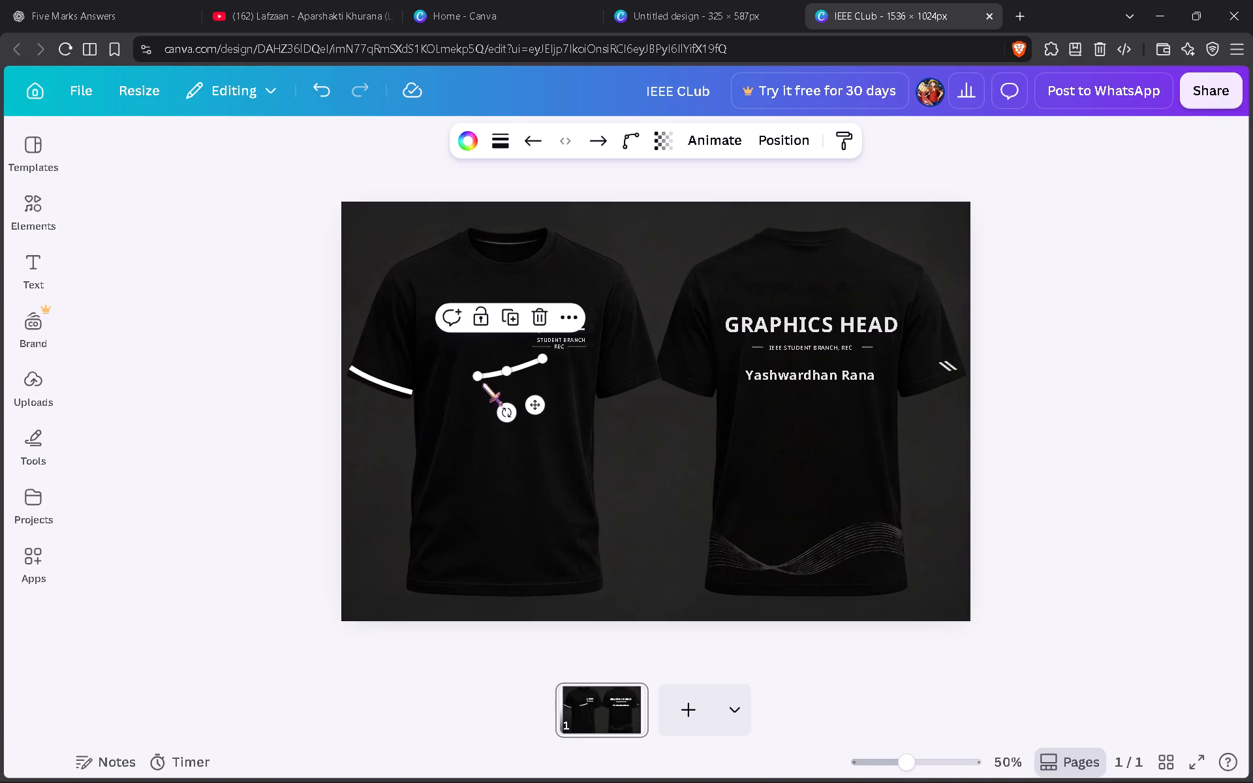
Move the rotated stripe copy onto the front shirt's other sleeve and bring its inner end to the sleeve's inner edge.
ctrl+scroll(605, 437, up, 3)
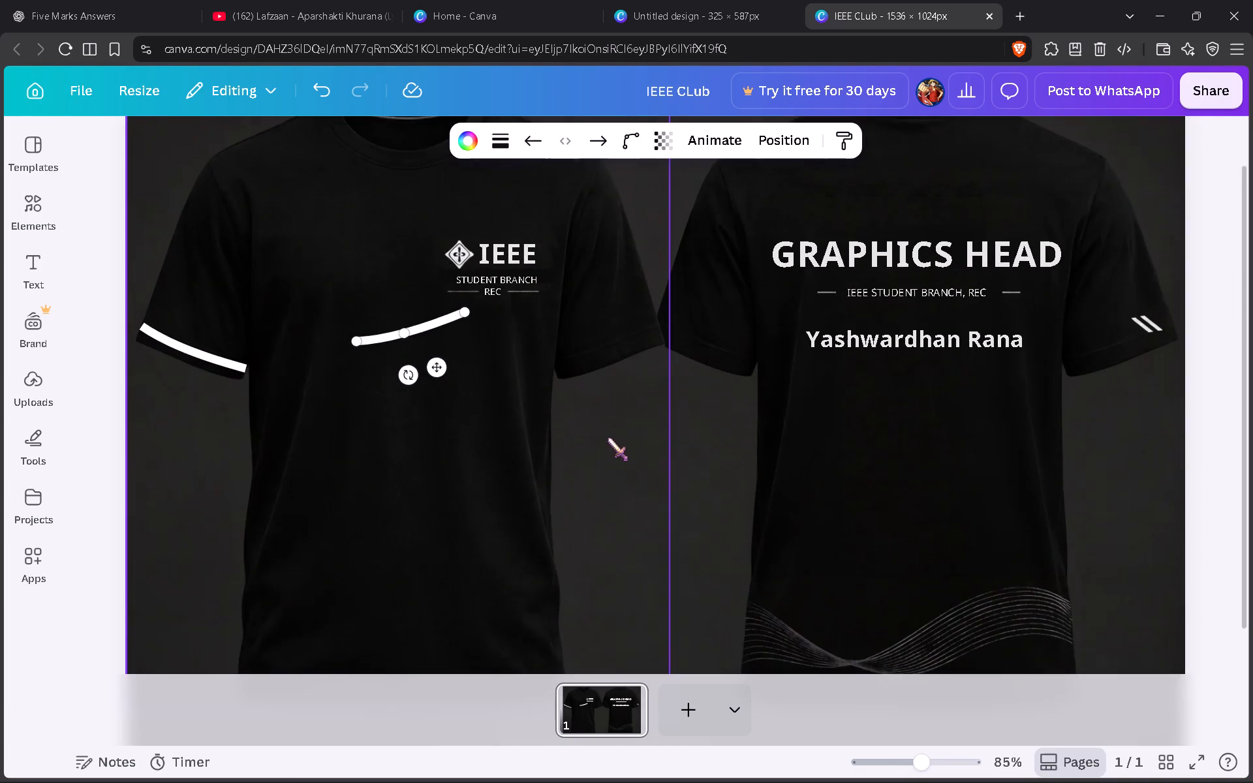
drag(433, 367, 620, 375)
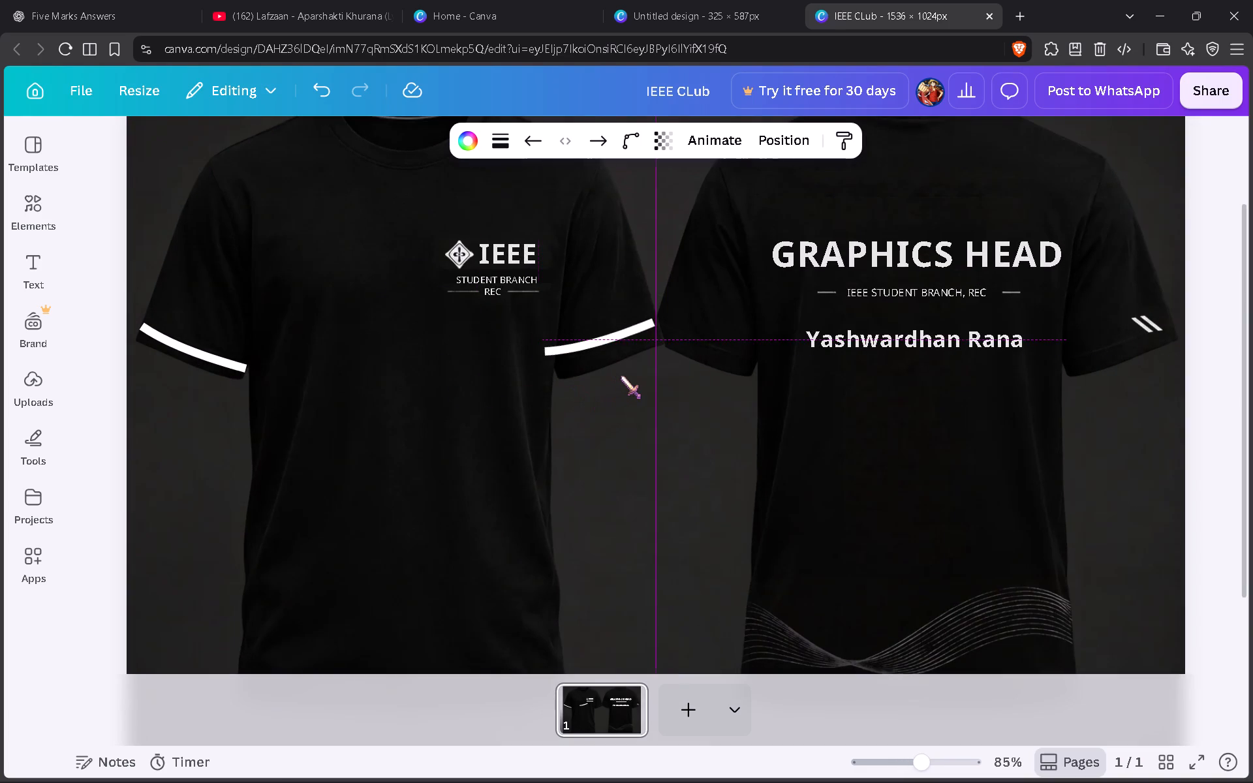
drag(620, 375, 625, 378)
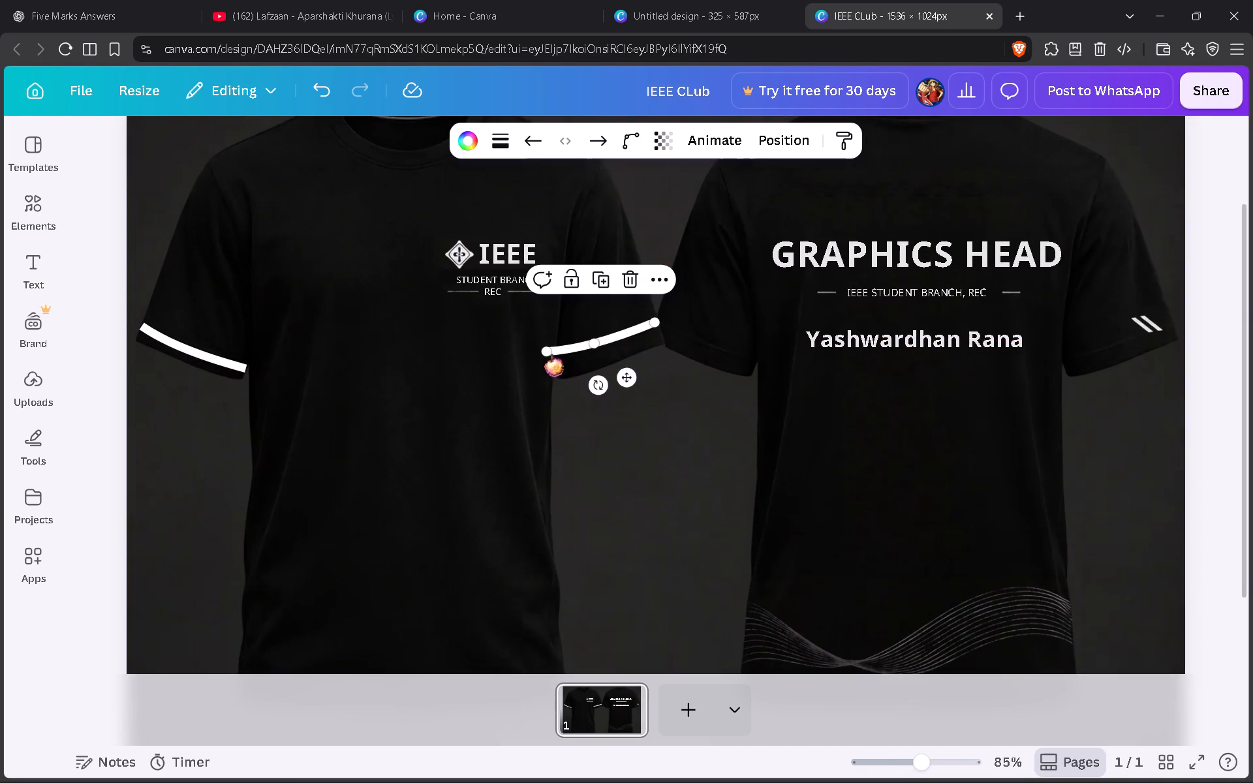
drag(548, 352, 553, 358)
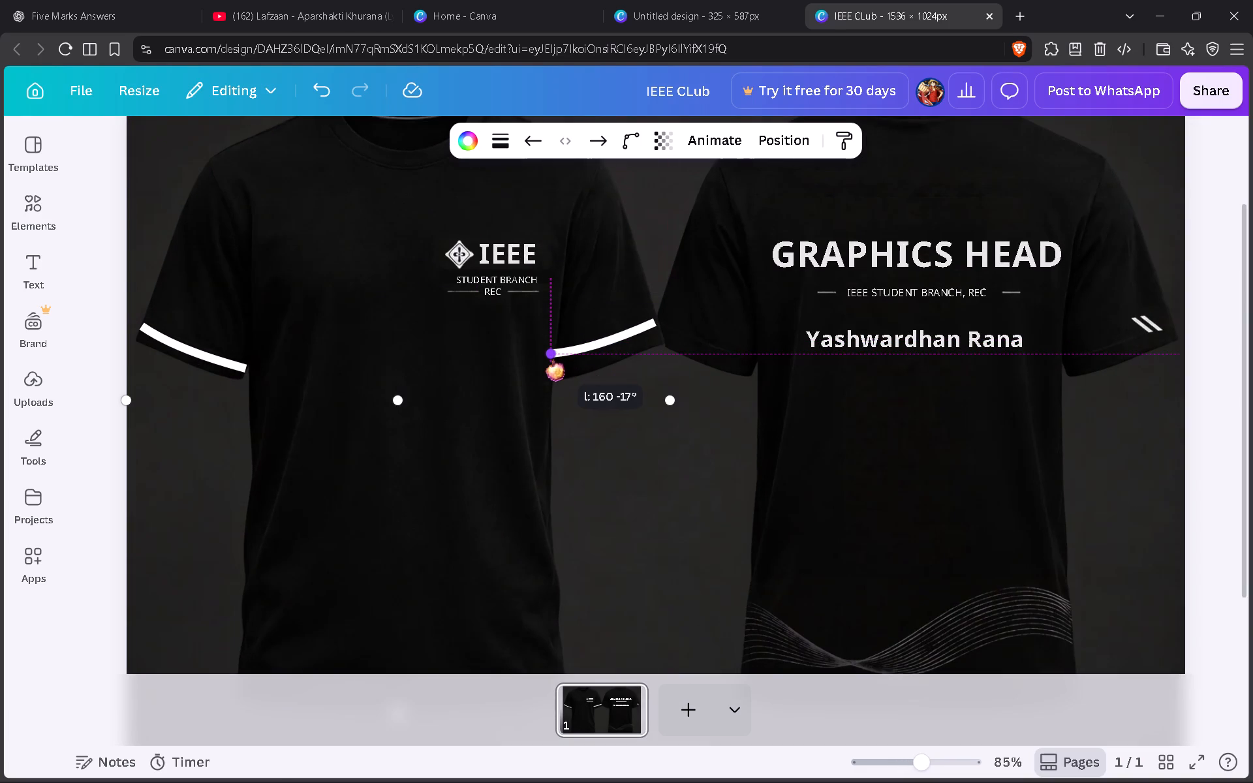
drag(553, 358, 563, 362)
click(596, 344)
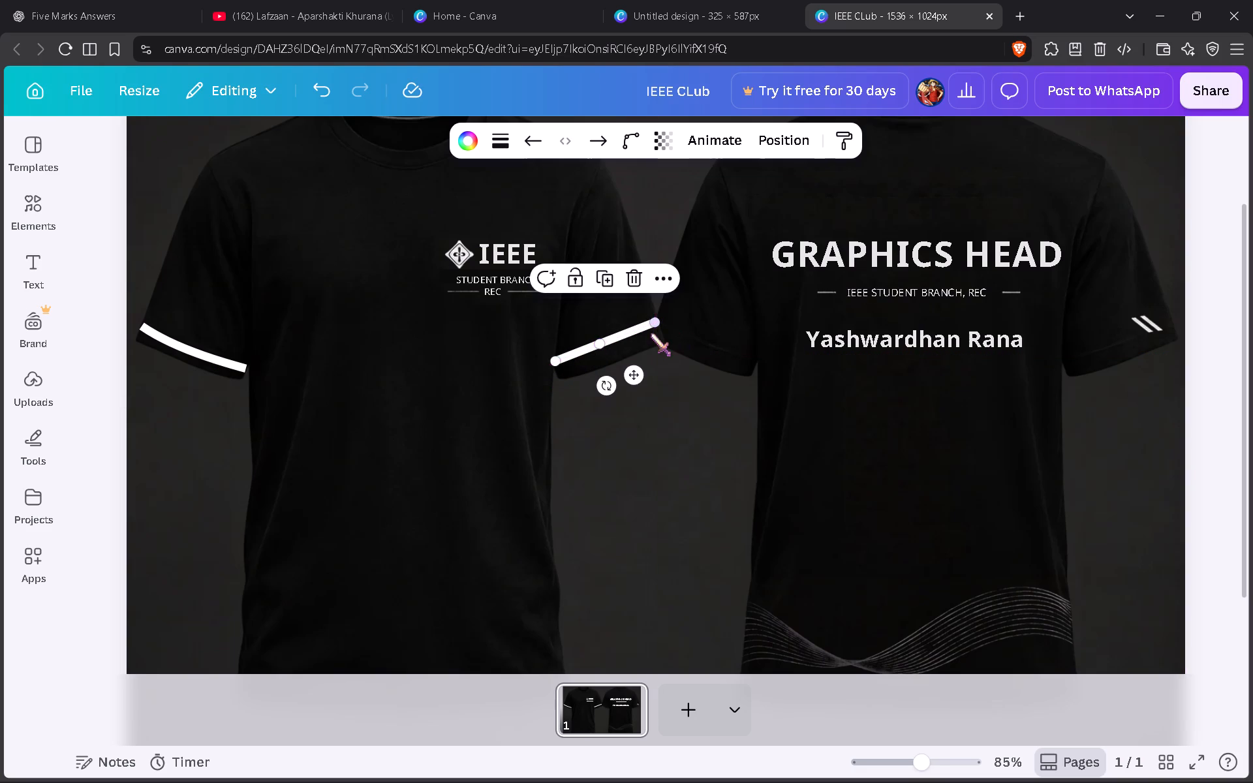
Fit both ends of the second sleeve stripe to the sleeve's edges, angling it along the hem.
ctrl+scroll(650, 333, up, 5)
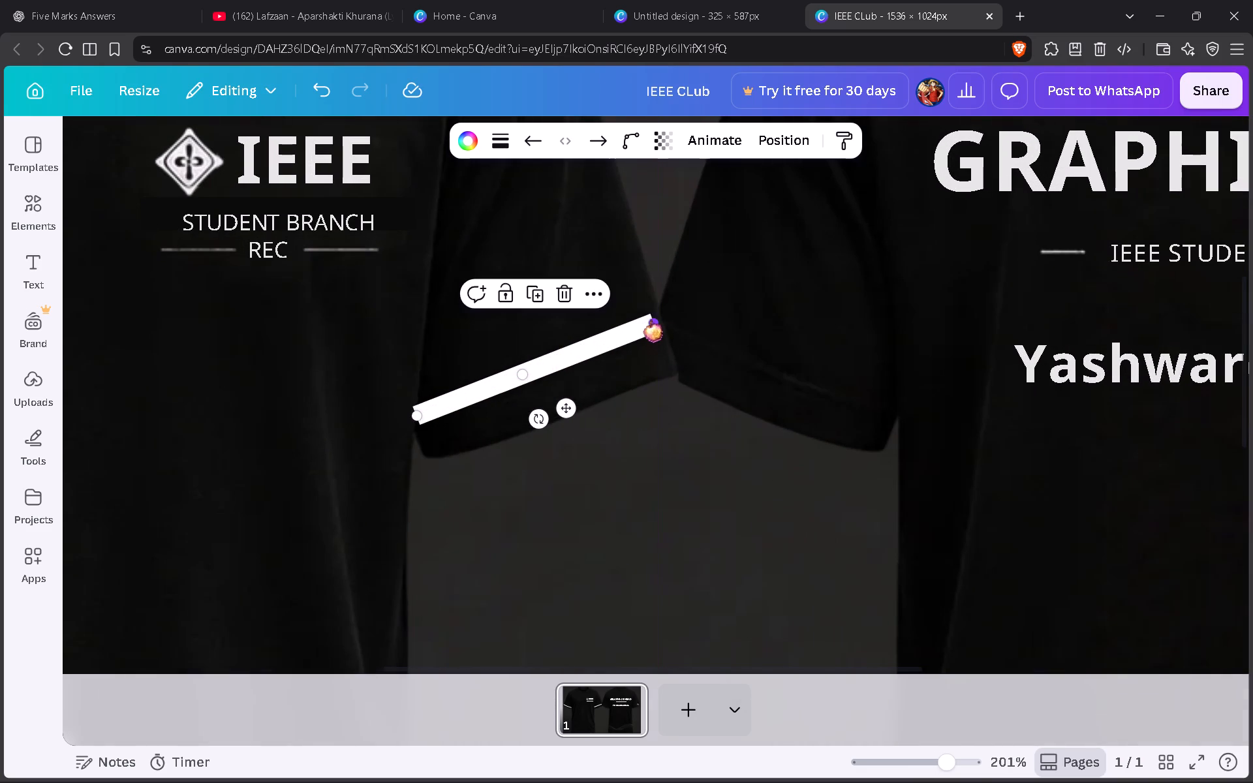
drag(651, 319, 660, 316)
drag(514, 363, 519, 375)
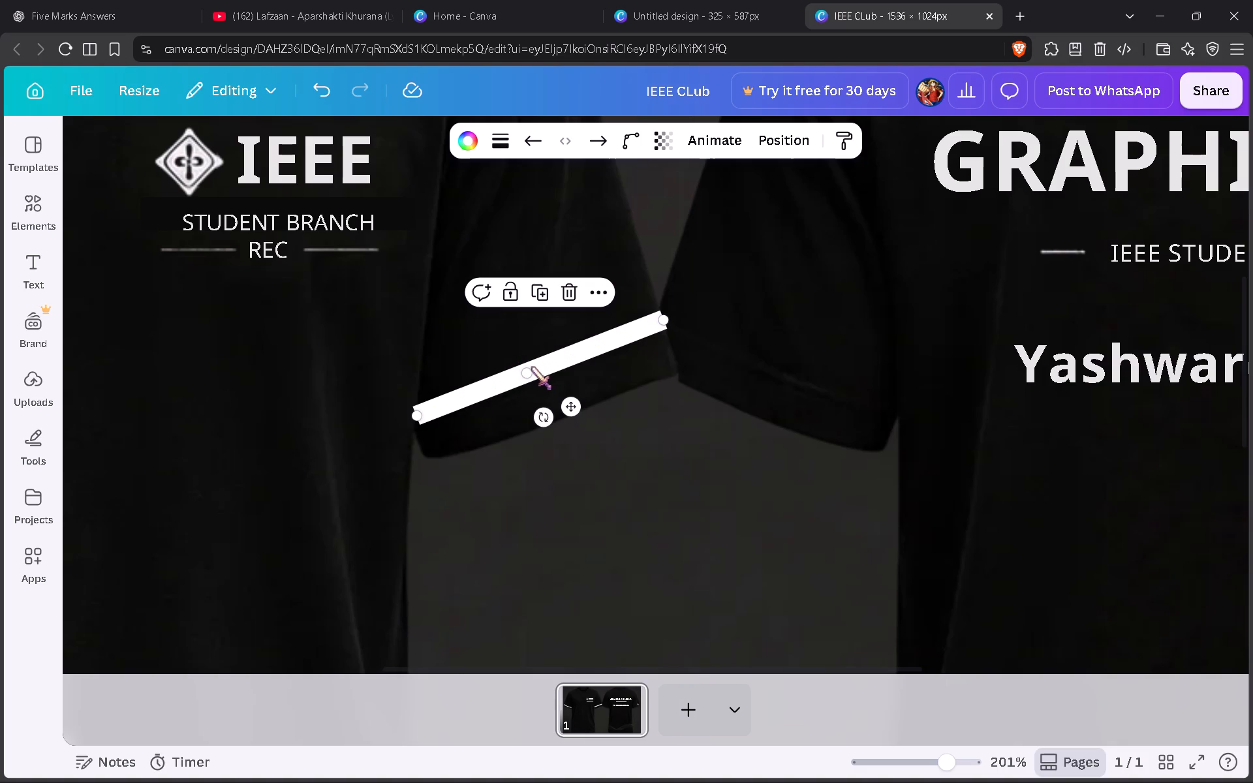
drag(419, 415, 416, 421)
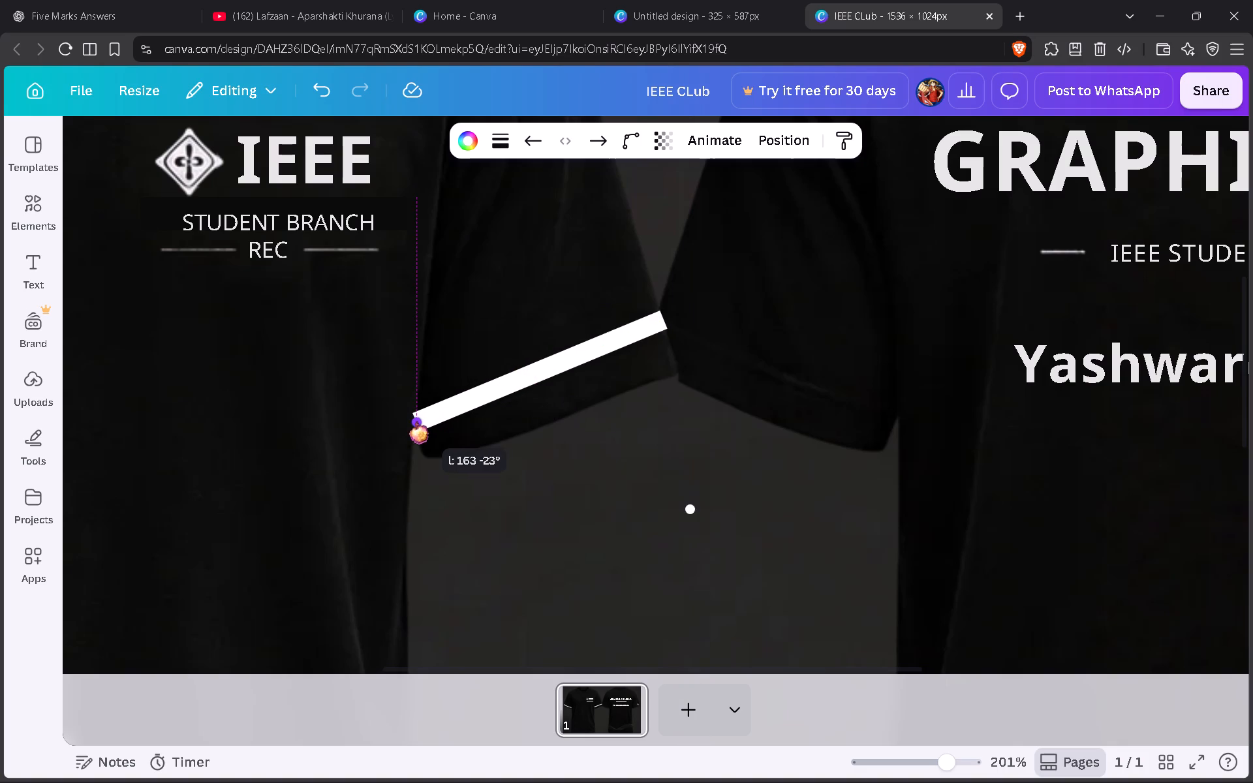
drag(416, 421, 419, 423)
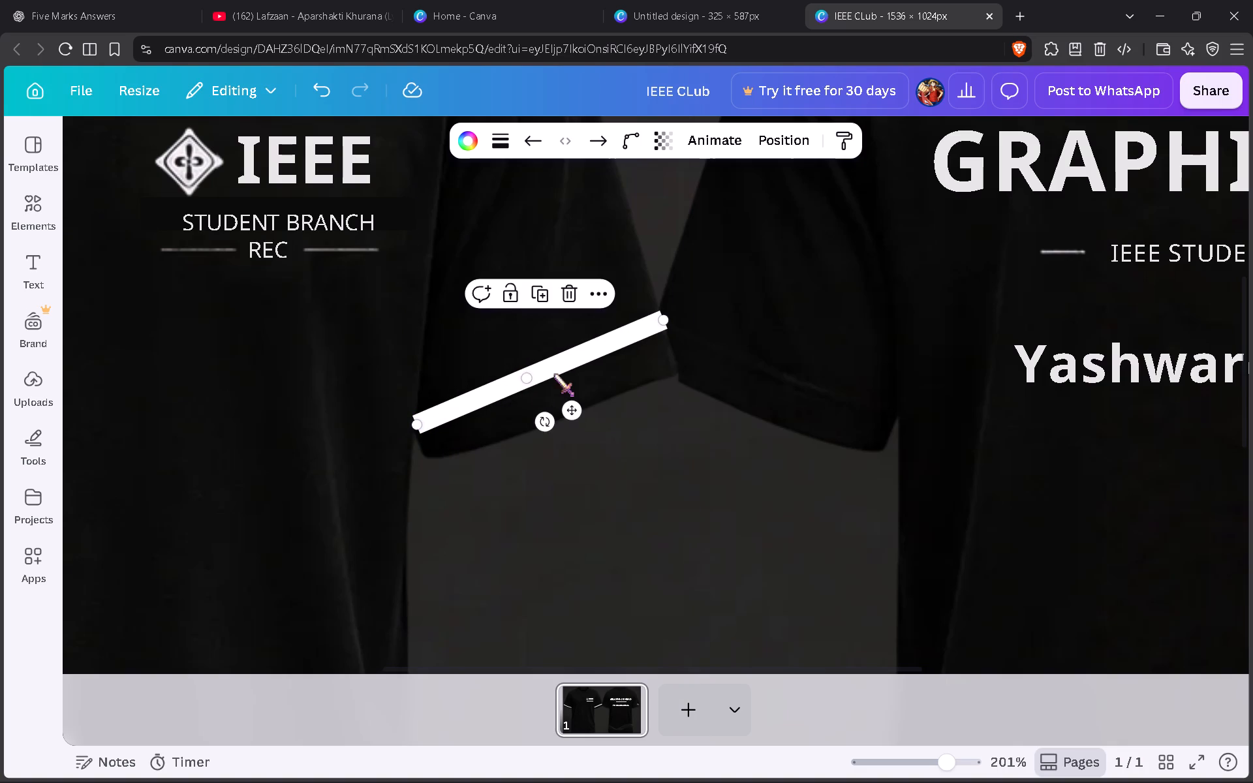
Bow the second sleeve stripe slightly downward at its middle so that it follows the hem's curve.
drag(521, 373, 525, 381)
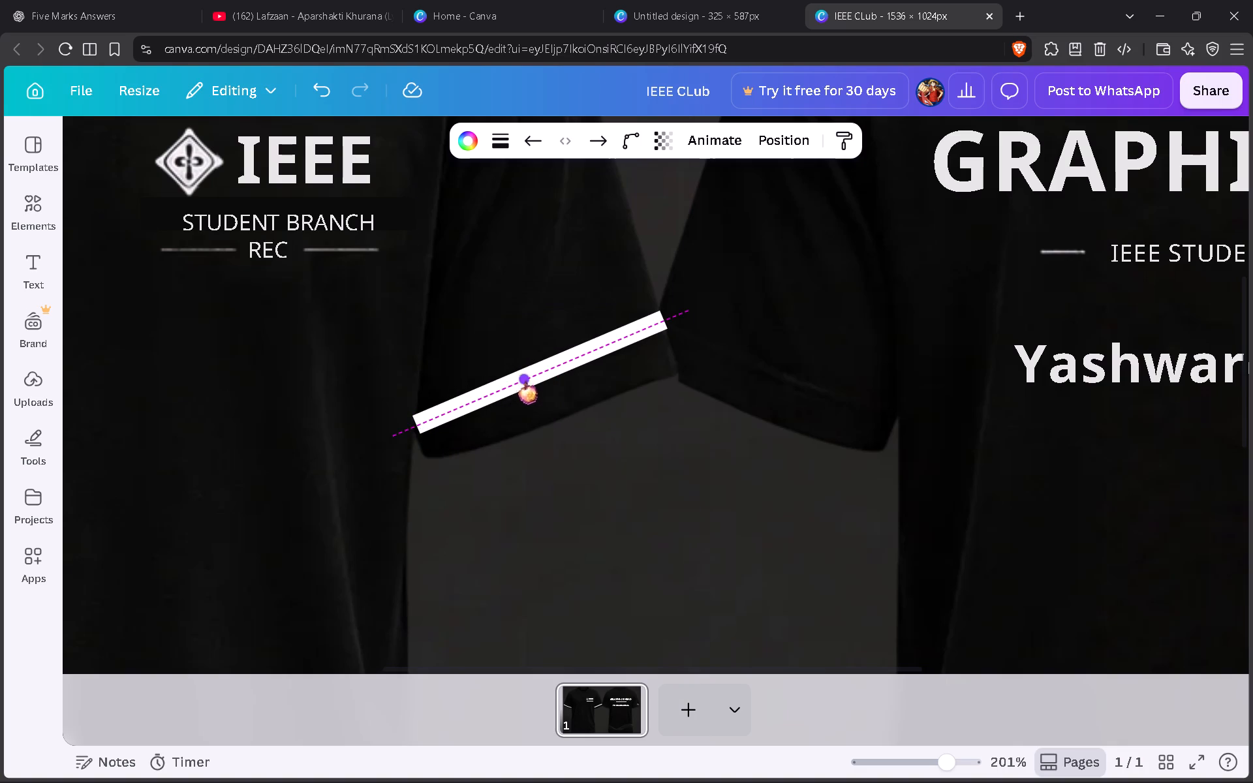
drag(525, 381, 533, 390)
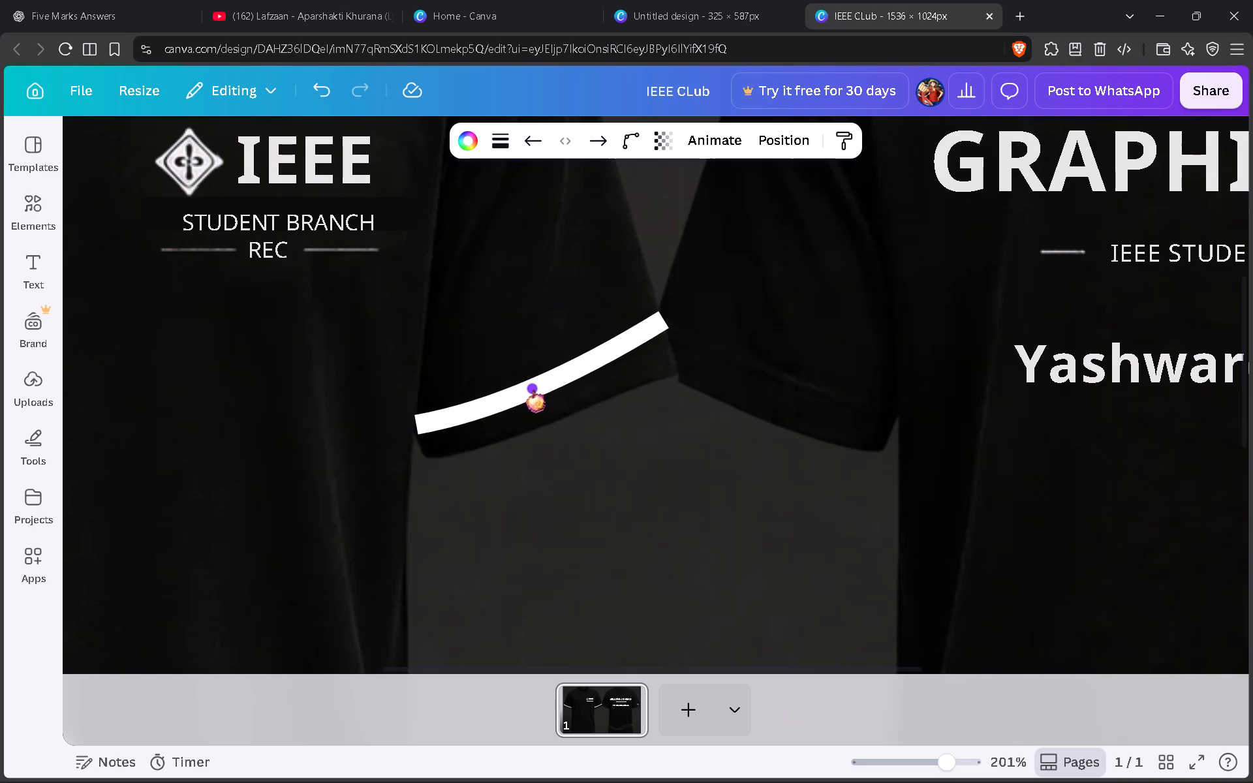
drag(533, 390, 538, 390)
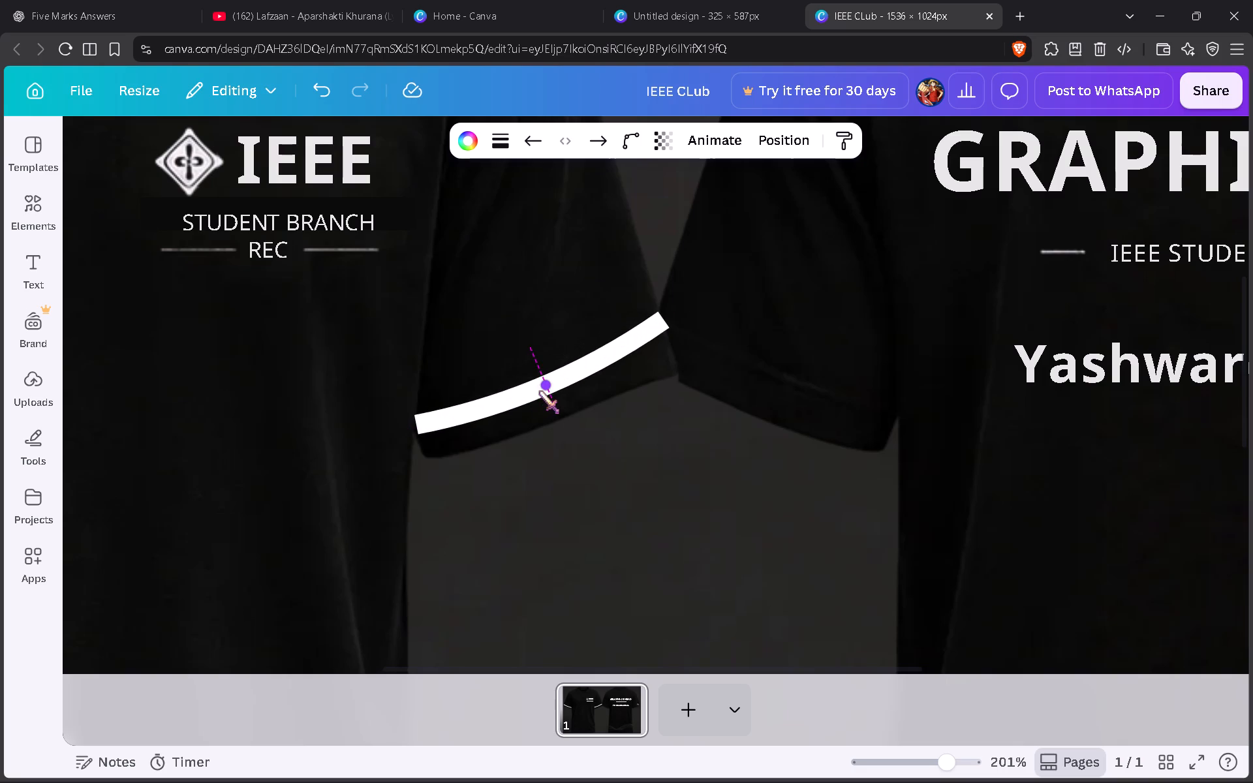
drag(538, 390, 533, 388)
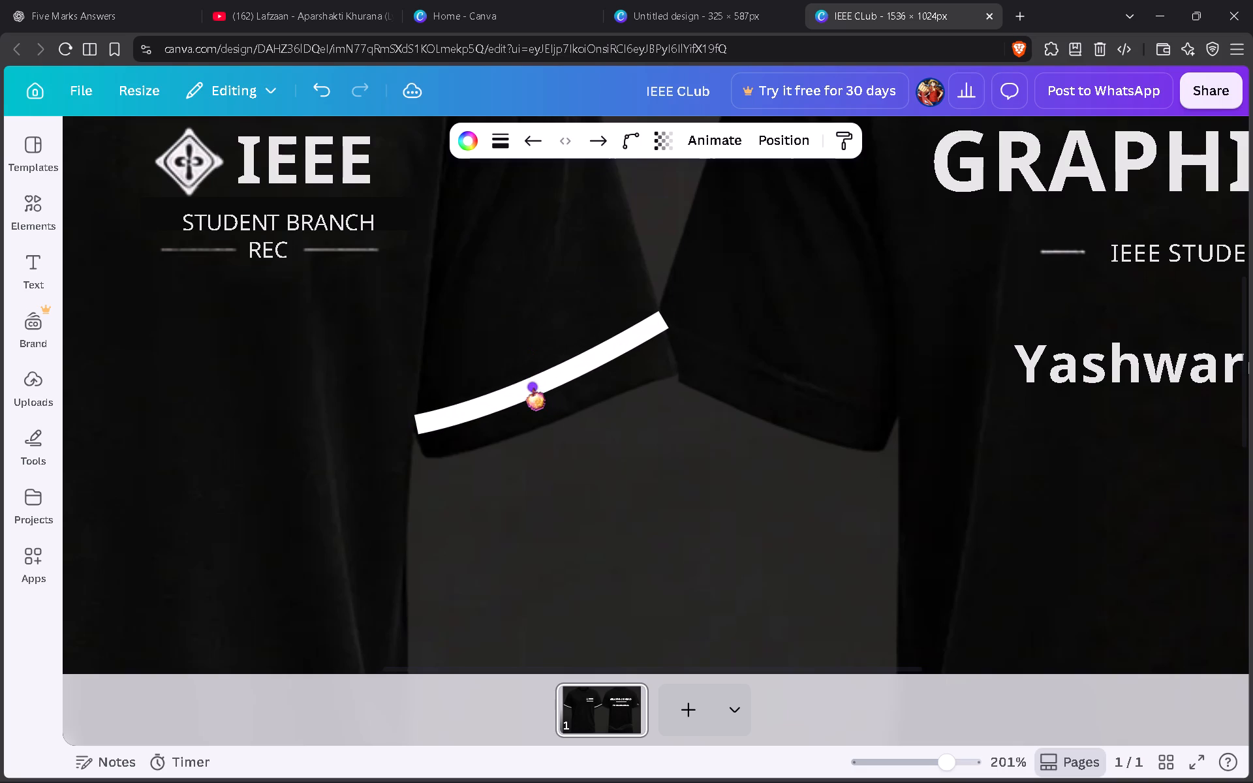
drag(533, 388, 538, 388)
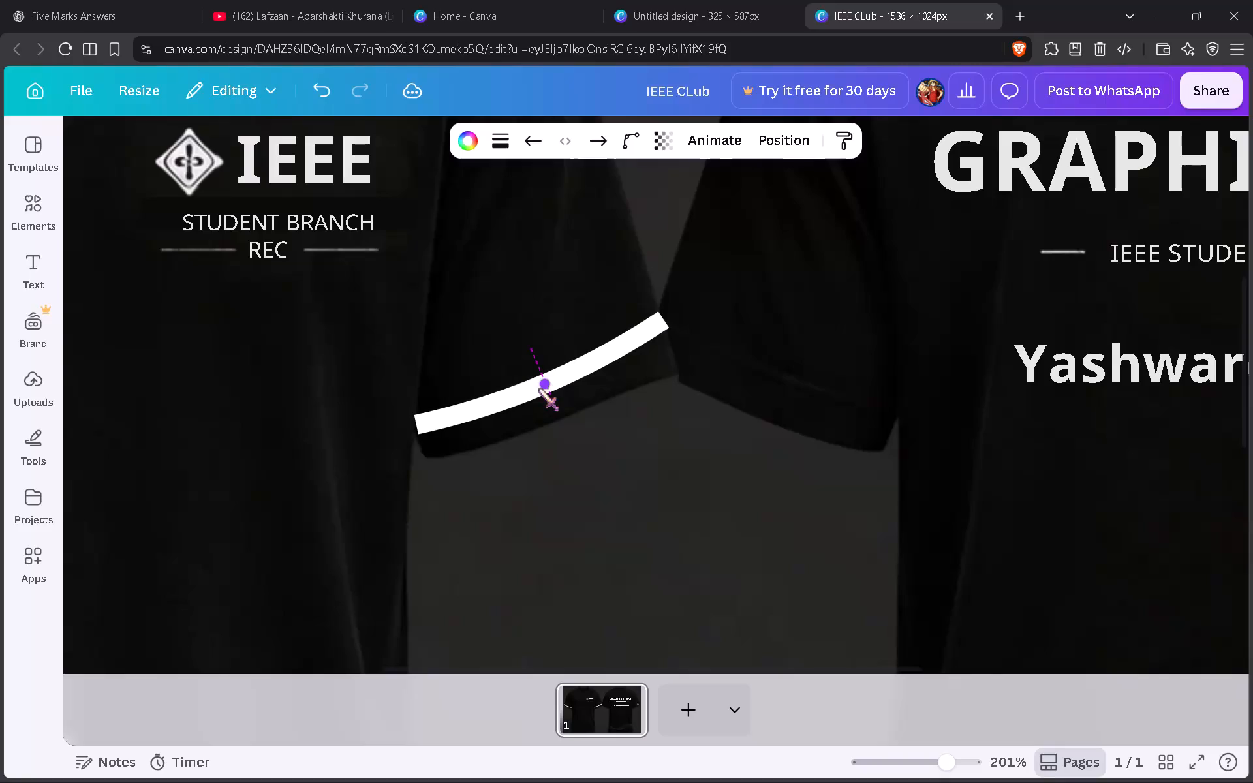
drag(538, 388, 530, 391)
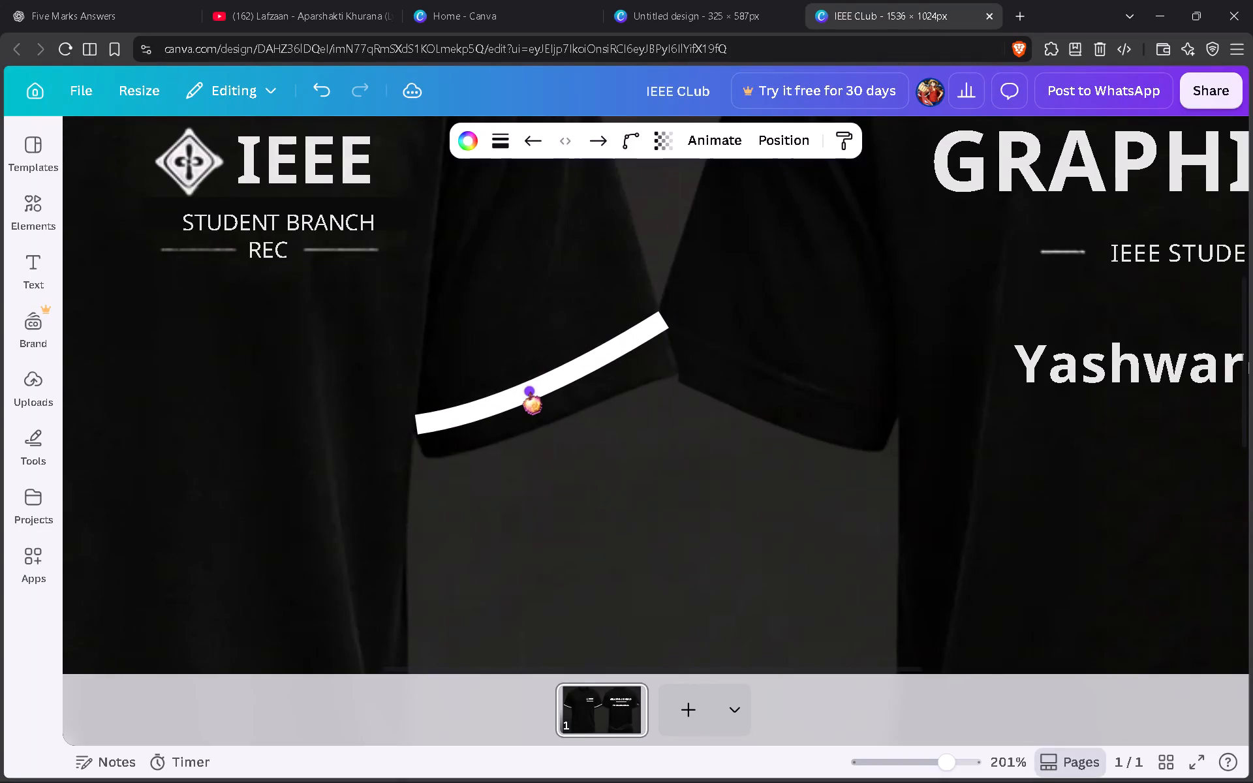
drag(530, 391, 523, 392)
click(645, 445)
ctrl+scroll(644, 455, down, 7)
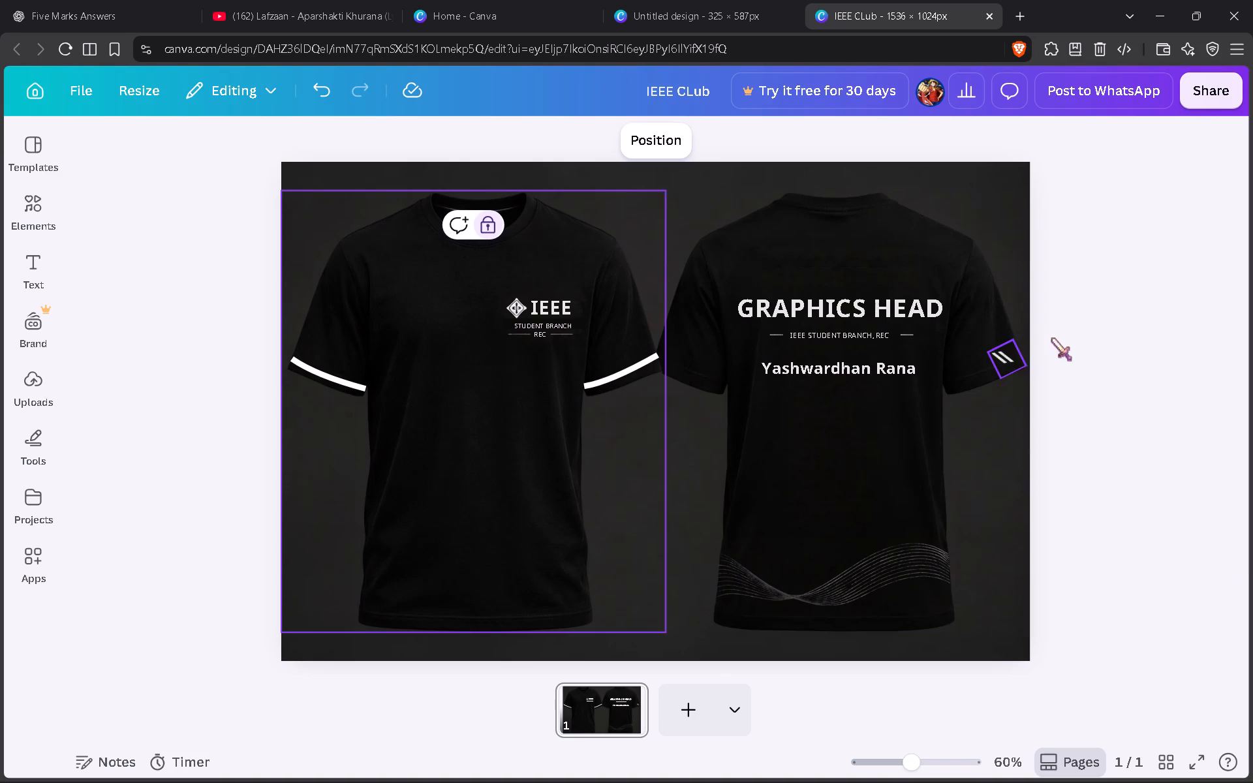
Delete the double slash from the back shirt's sleeve.
click(1003, 350)
click(1032, 294)
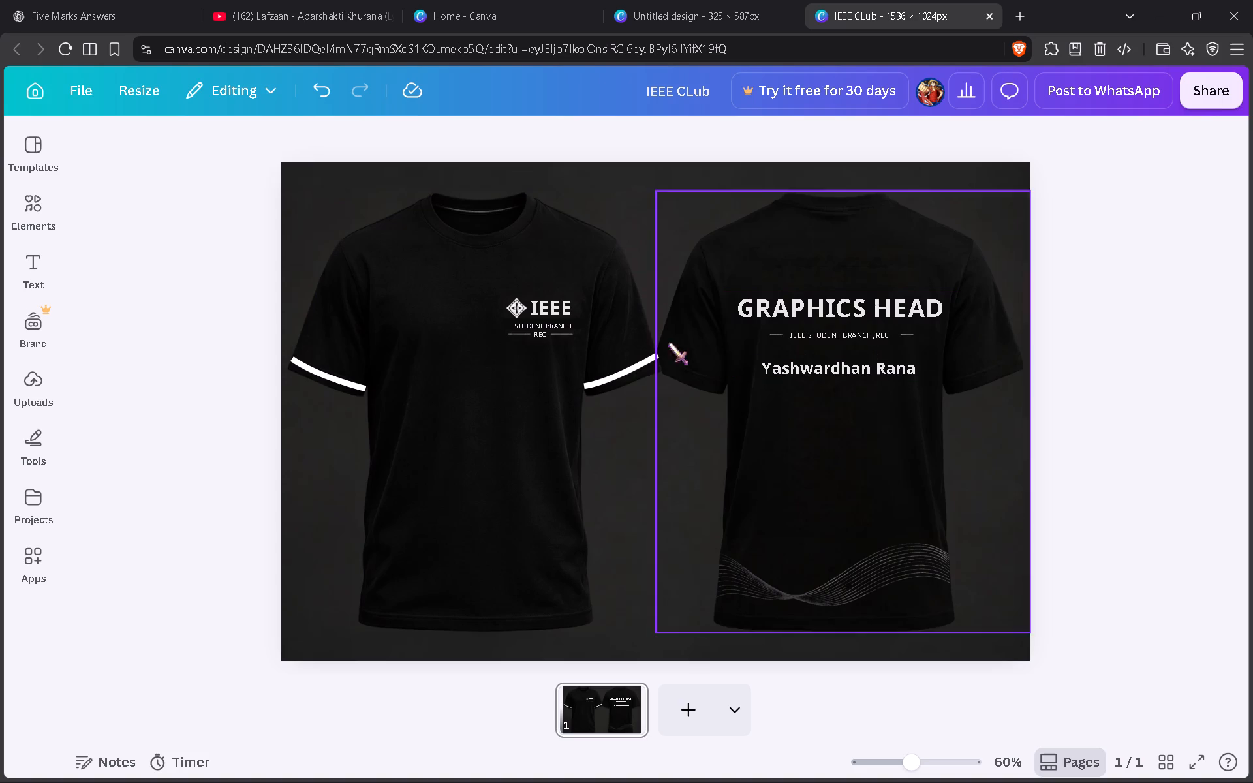
Replace the text REC under STUDENT BRANCH on the front shirt with EXE.
click(542, 335)
click(542, 335)
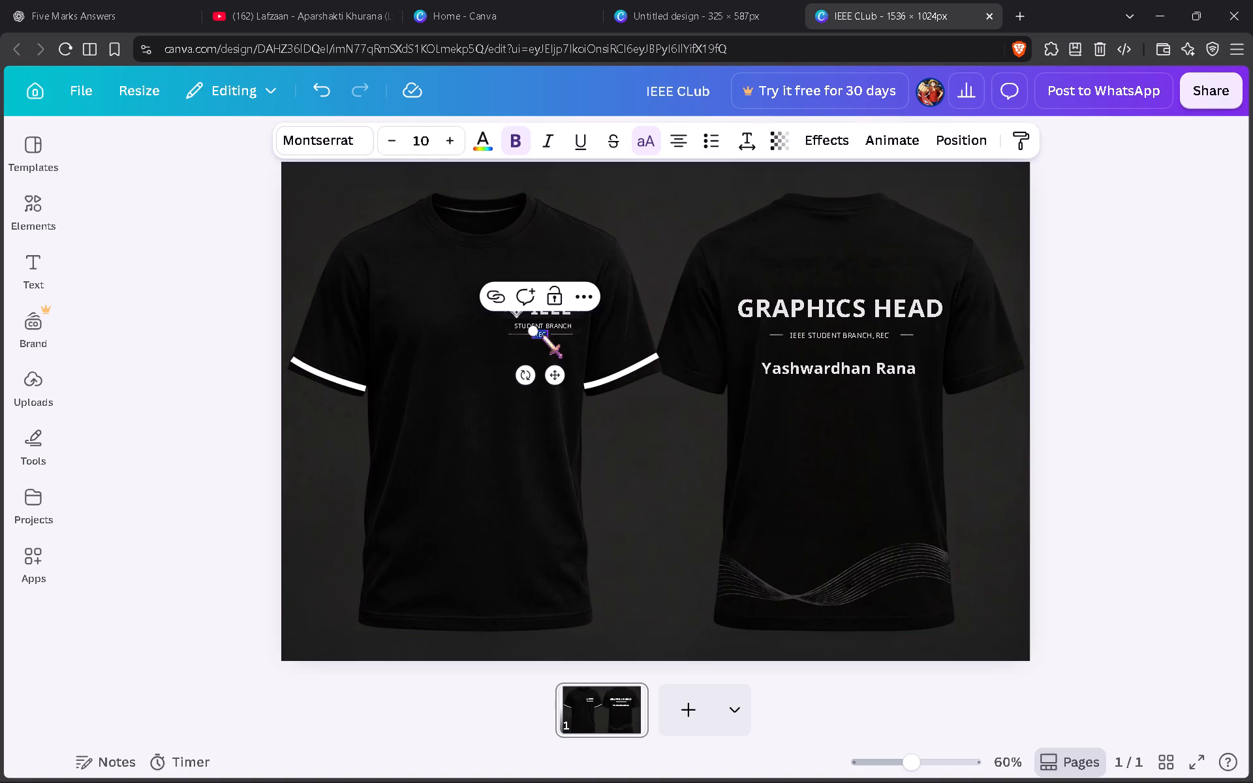
text(exw)
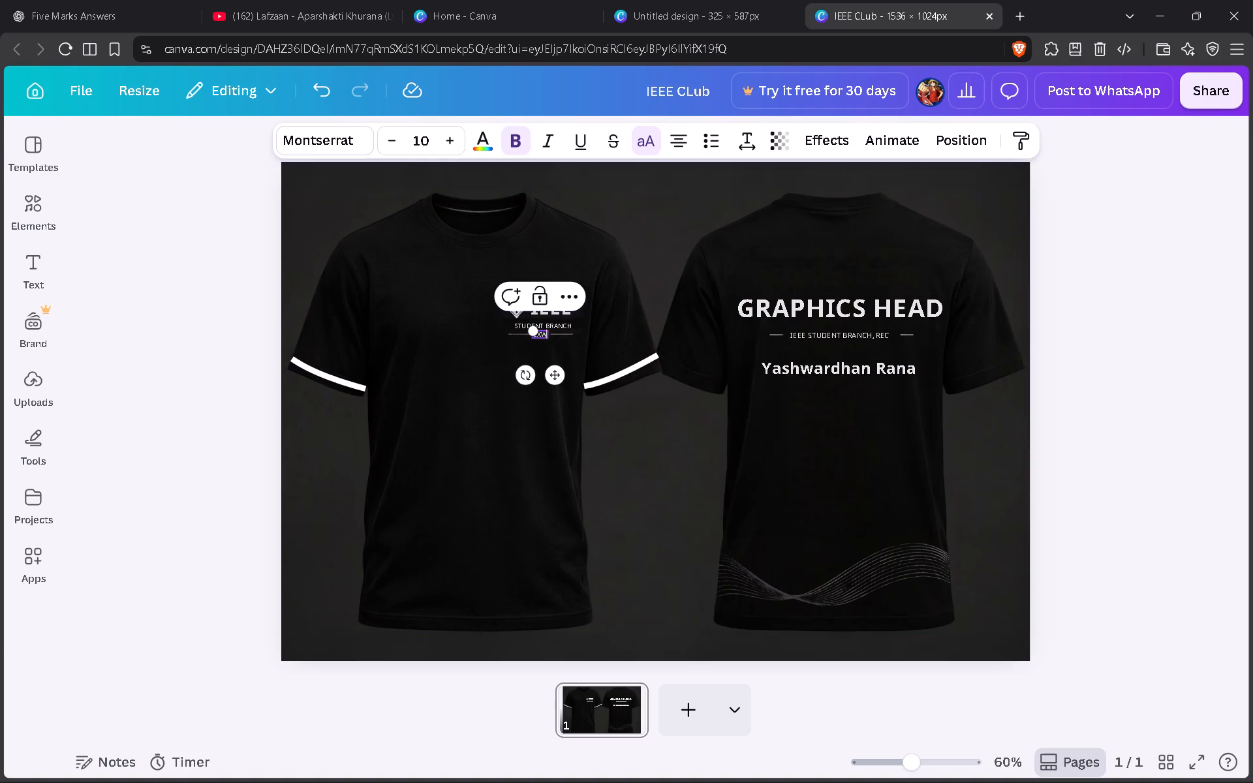
key(BackSpace)
key(e)
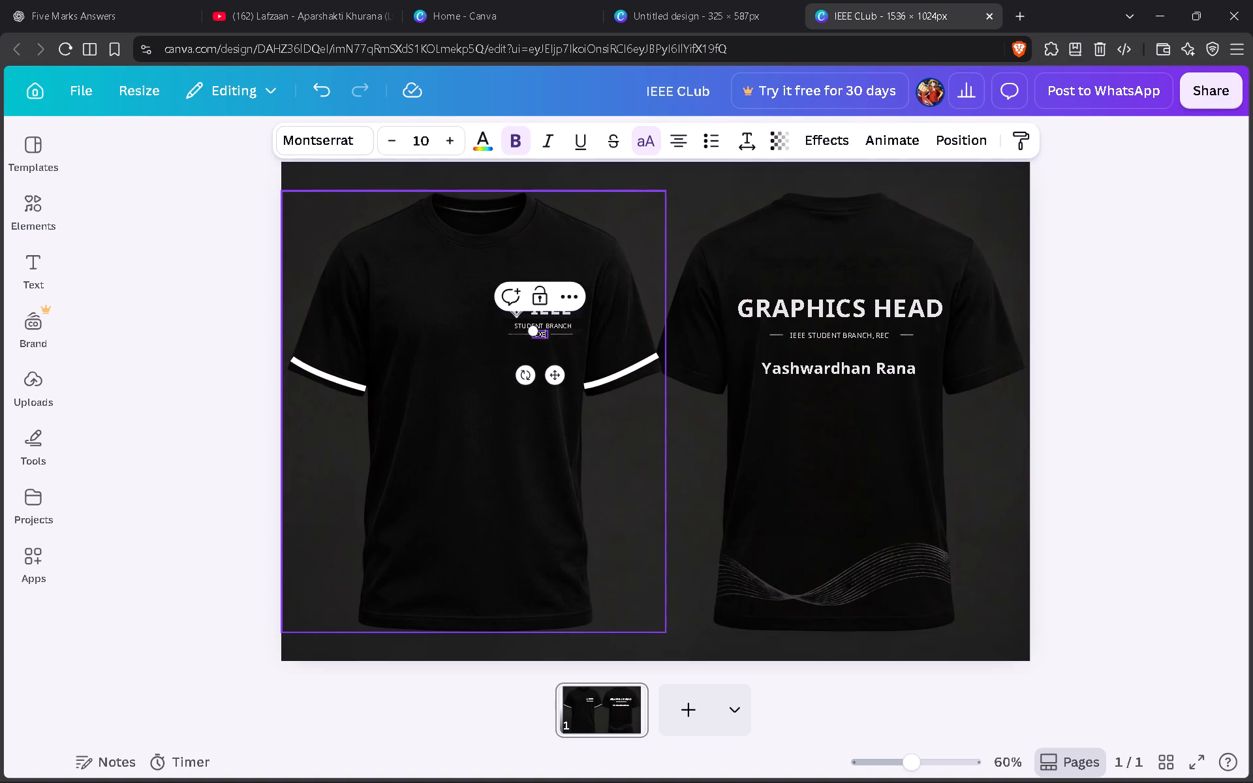
click(1145, 416)
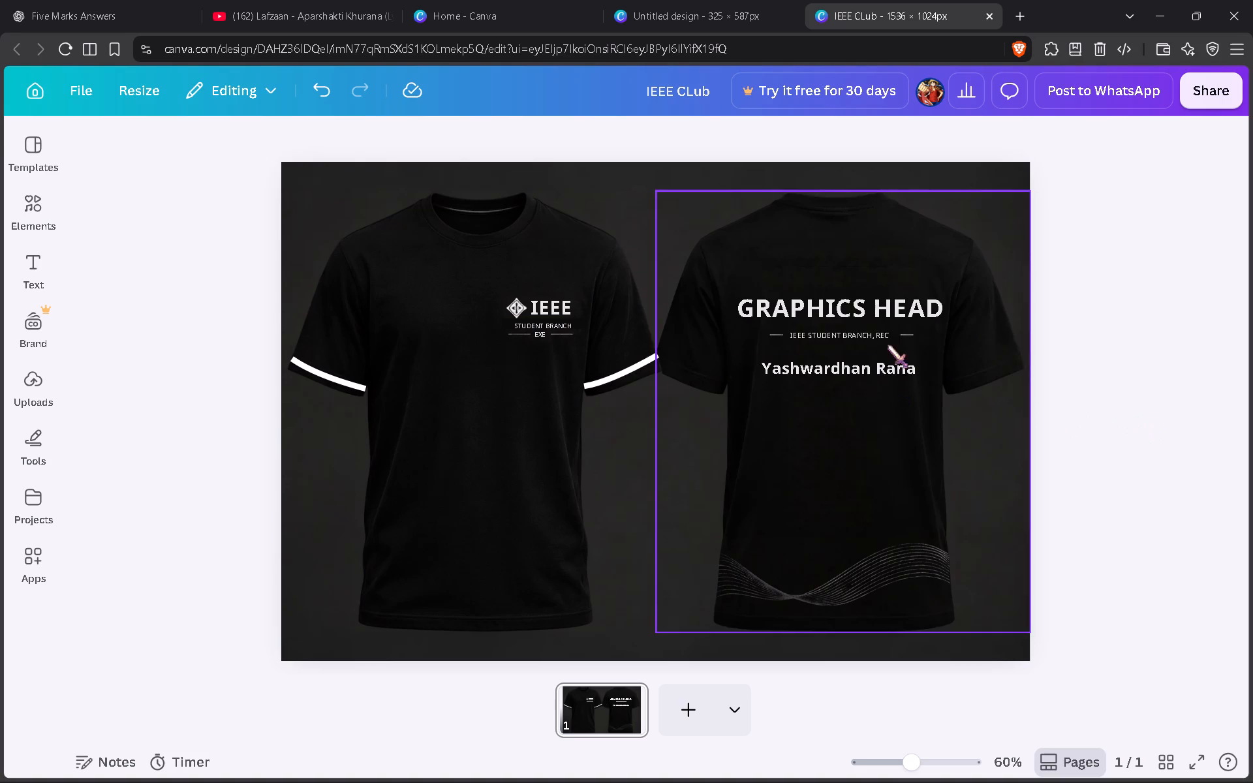
Replace REC with EXE in the IEEE STUDENT BRANCH line on the back shirt.
double_click(887, 330)
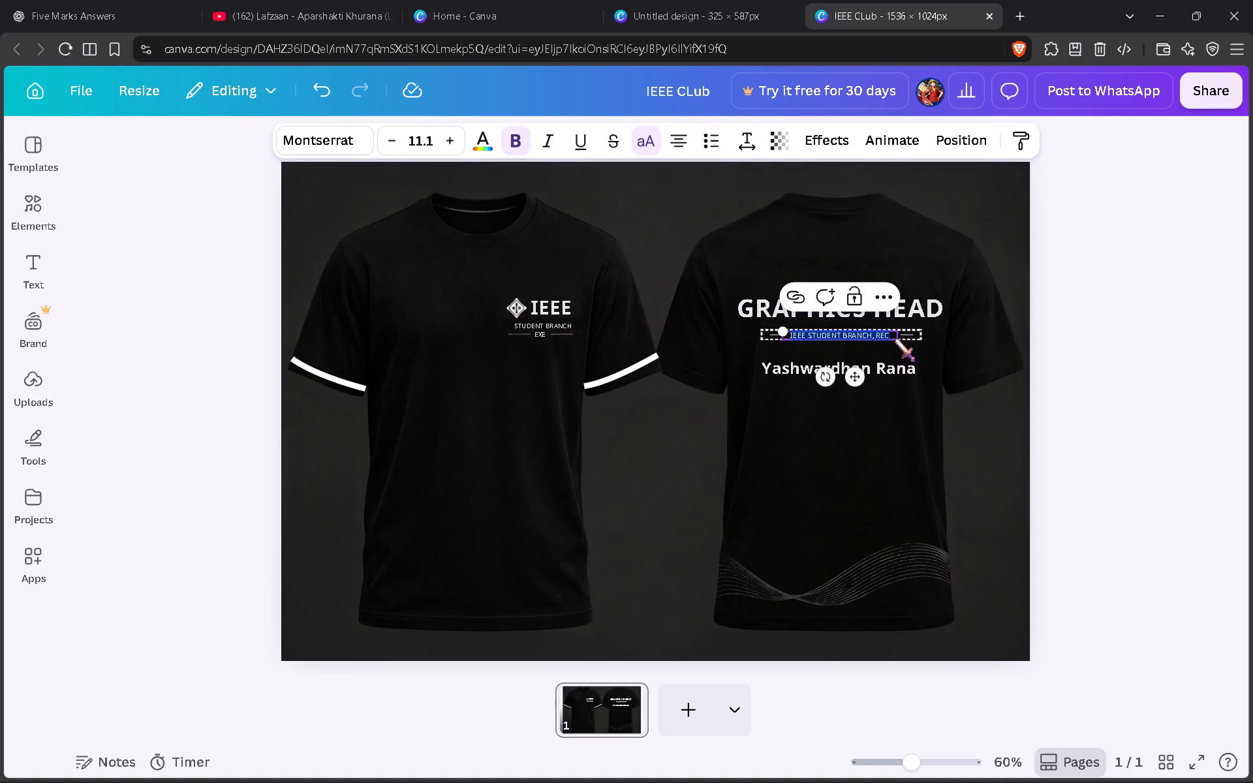
click(885, 333)
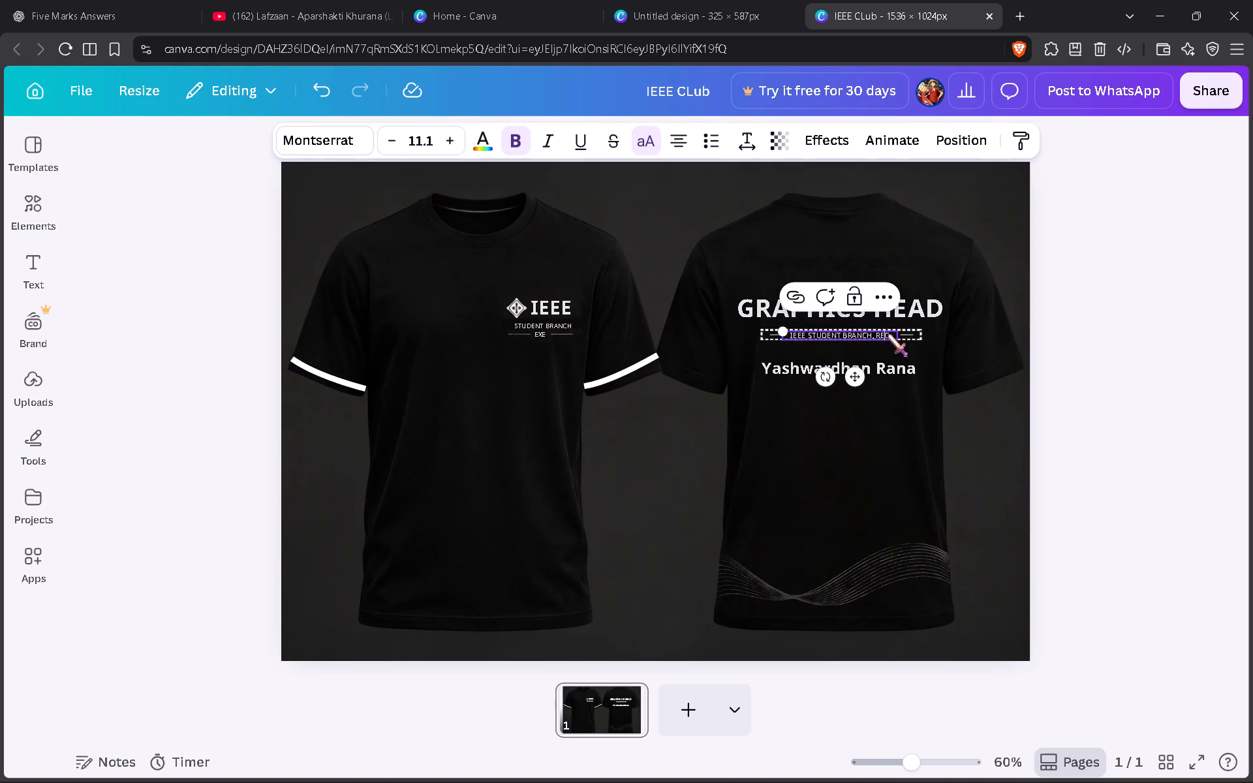
click(888, 333)
text(\\)
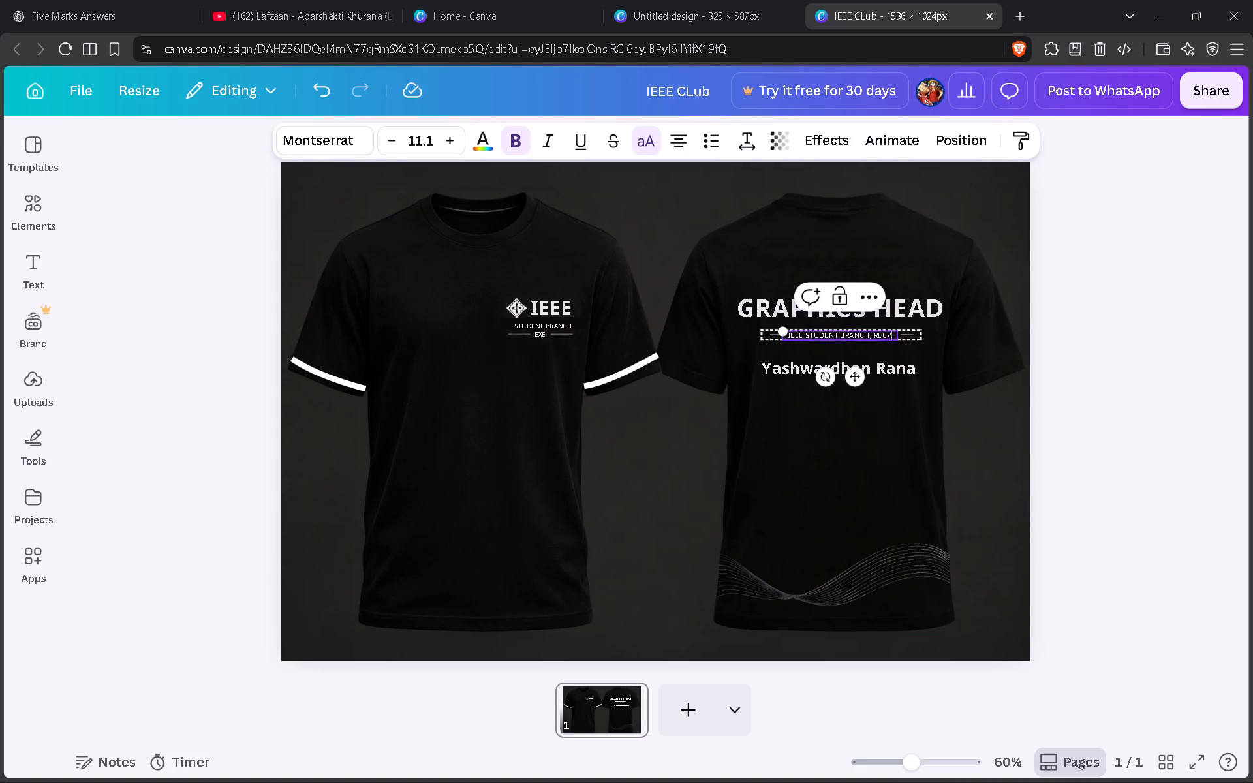
key(BackSpace)
key(BackSpace)
key(BackSpace)
key(BackSpace)
key(BackSpace)
text(exe)
click(1076, 363)
Change the back shirt's heading from GRAPHICS HEAD to GRAPHICS TEAM.
double_click(933, 303)
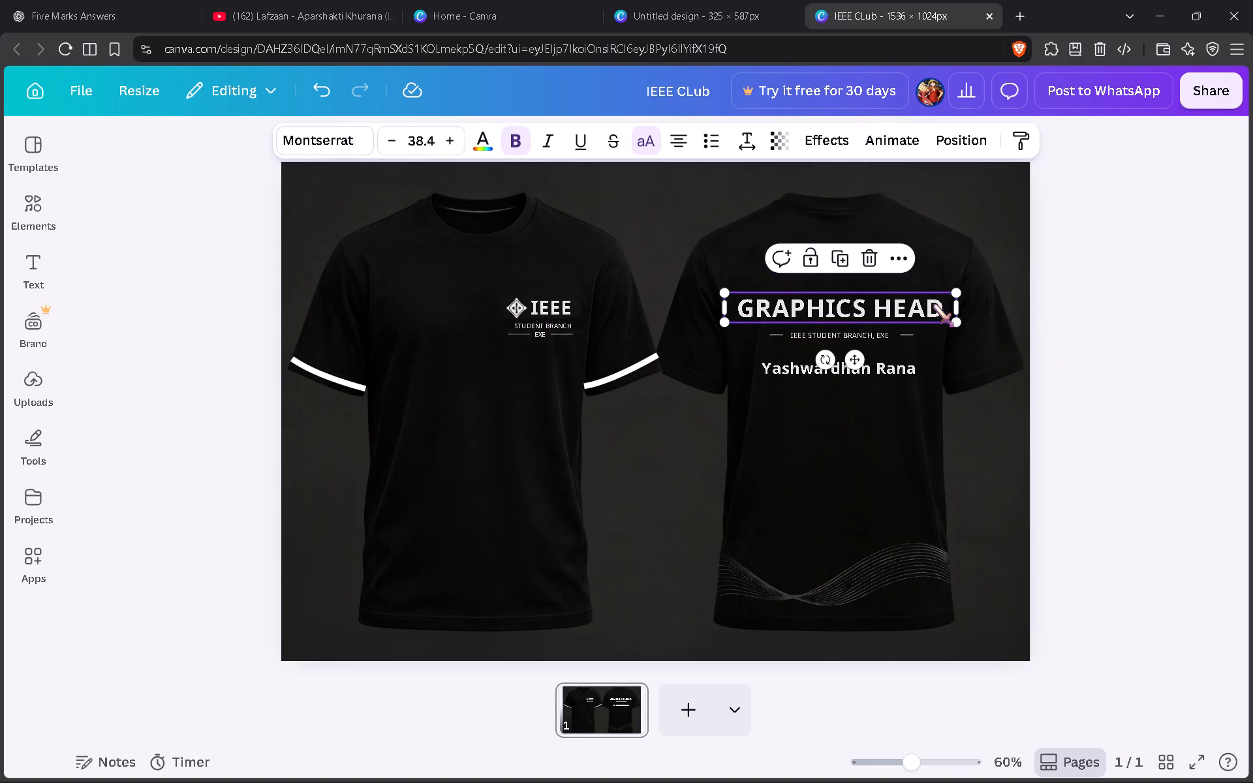
key(Right)
key(ctrl+BackSpace)
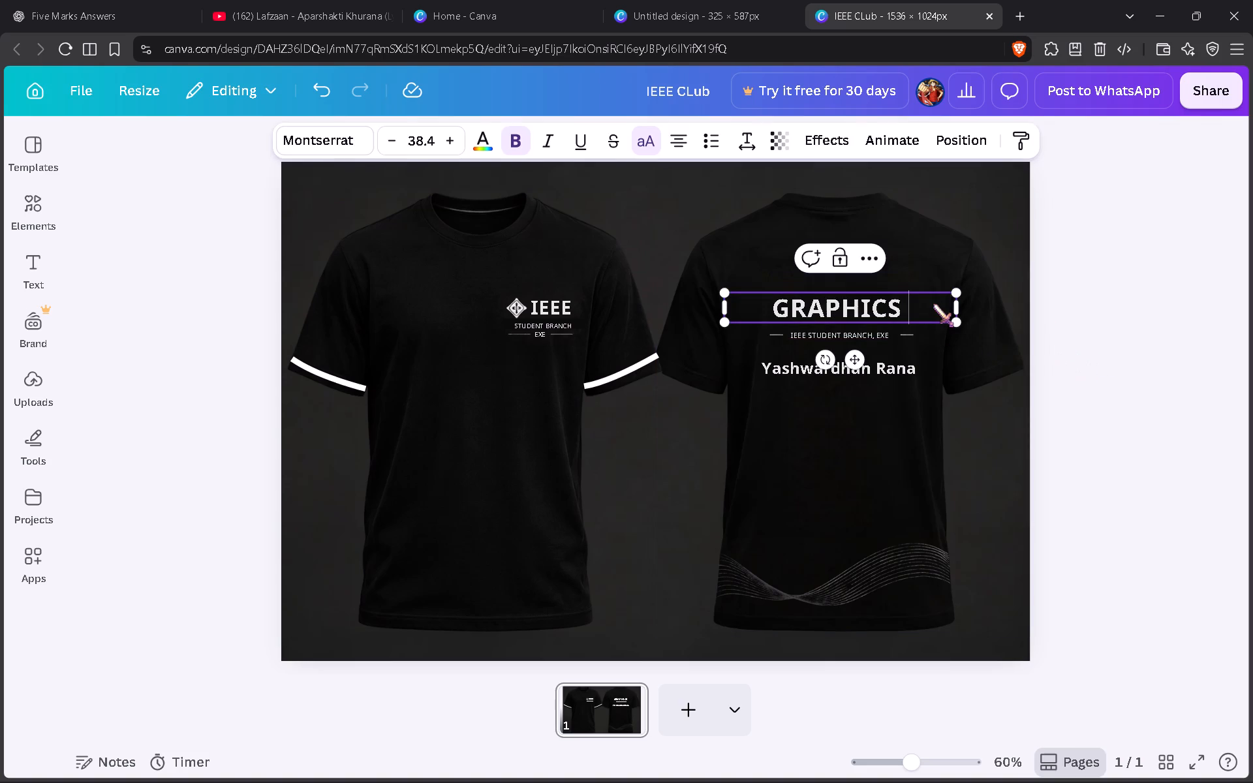
text(Team)
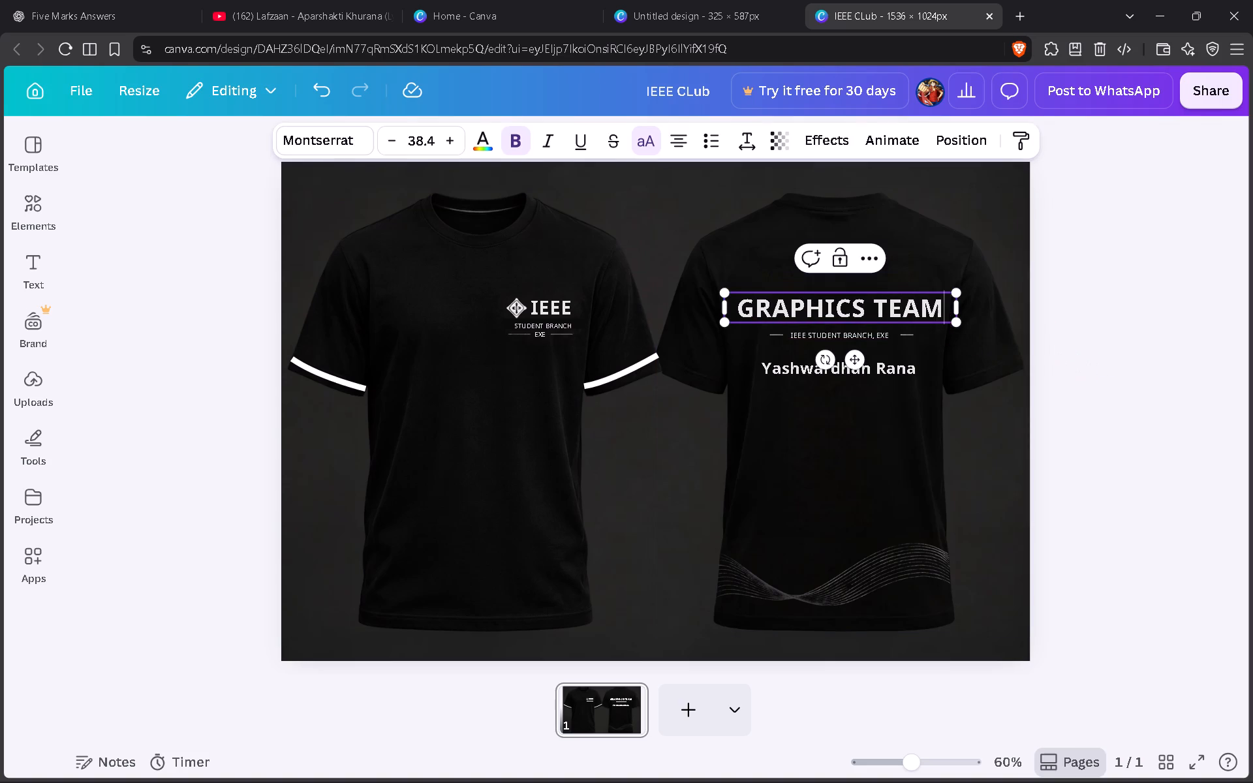
click(1126, 355)
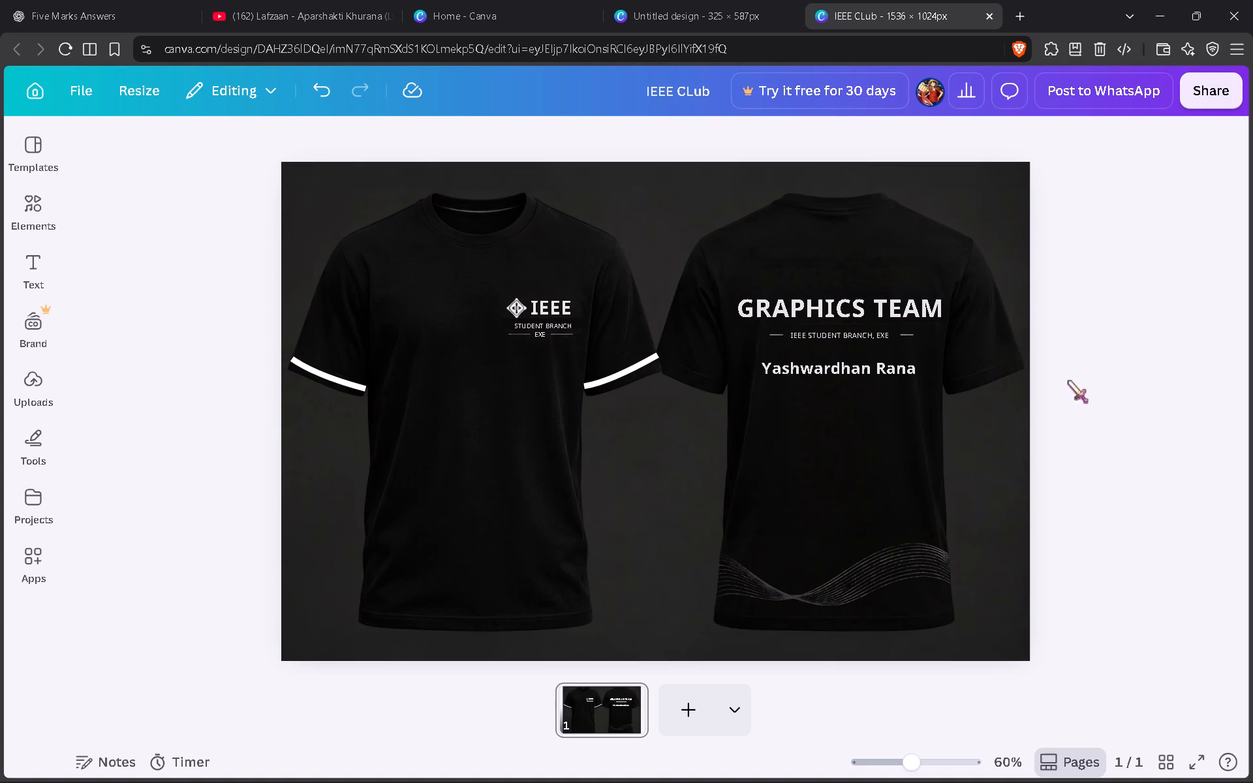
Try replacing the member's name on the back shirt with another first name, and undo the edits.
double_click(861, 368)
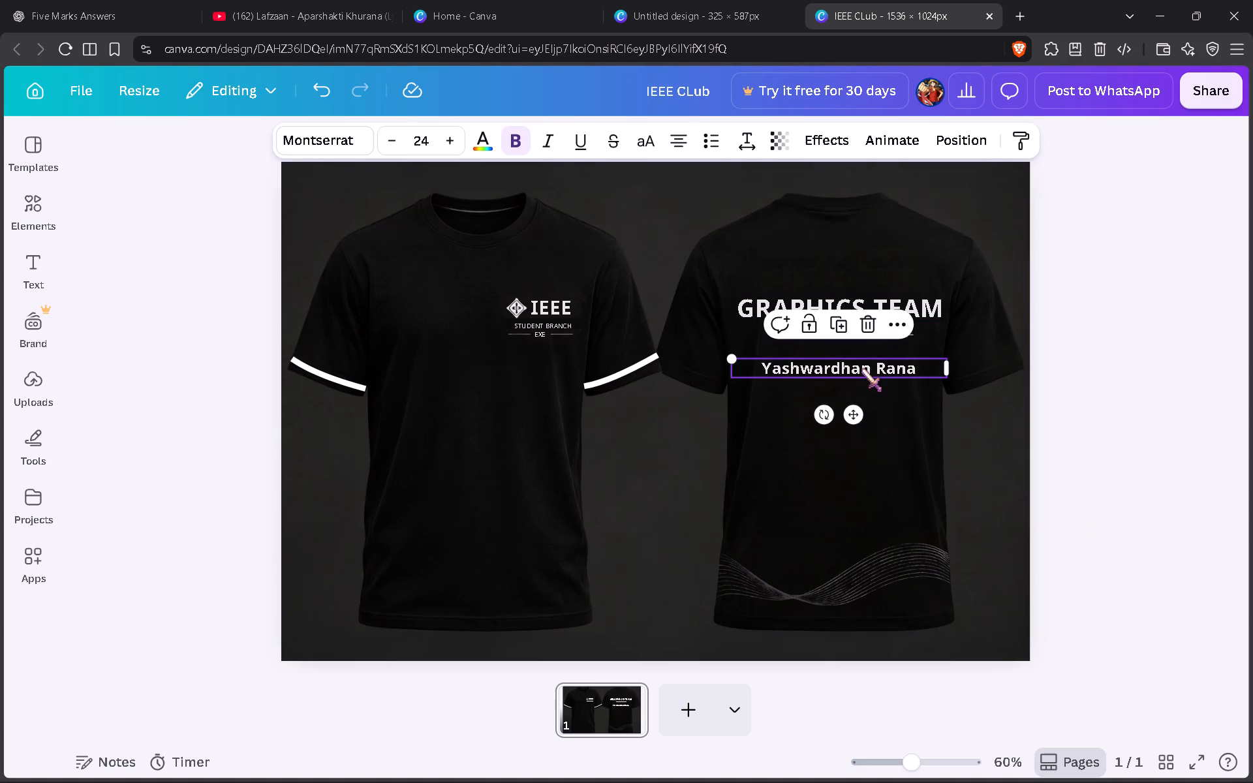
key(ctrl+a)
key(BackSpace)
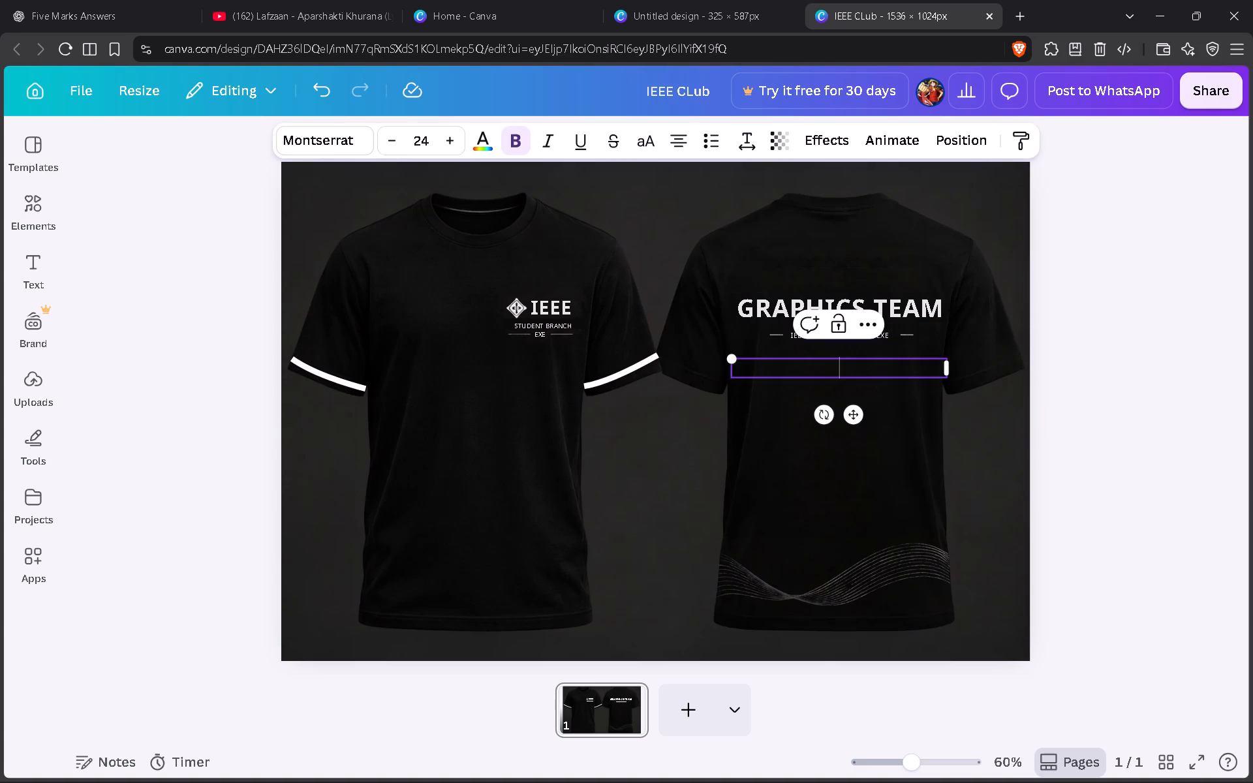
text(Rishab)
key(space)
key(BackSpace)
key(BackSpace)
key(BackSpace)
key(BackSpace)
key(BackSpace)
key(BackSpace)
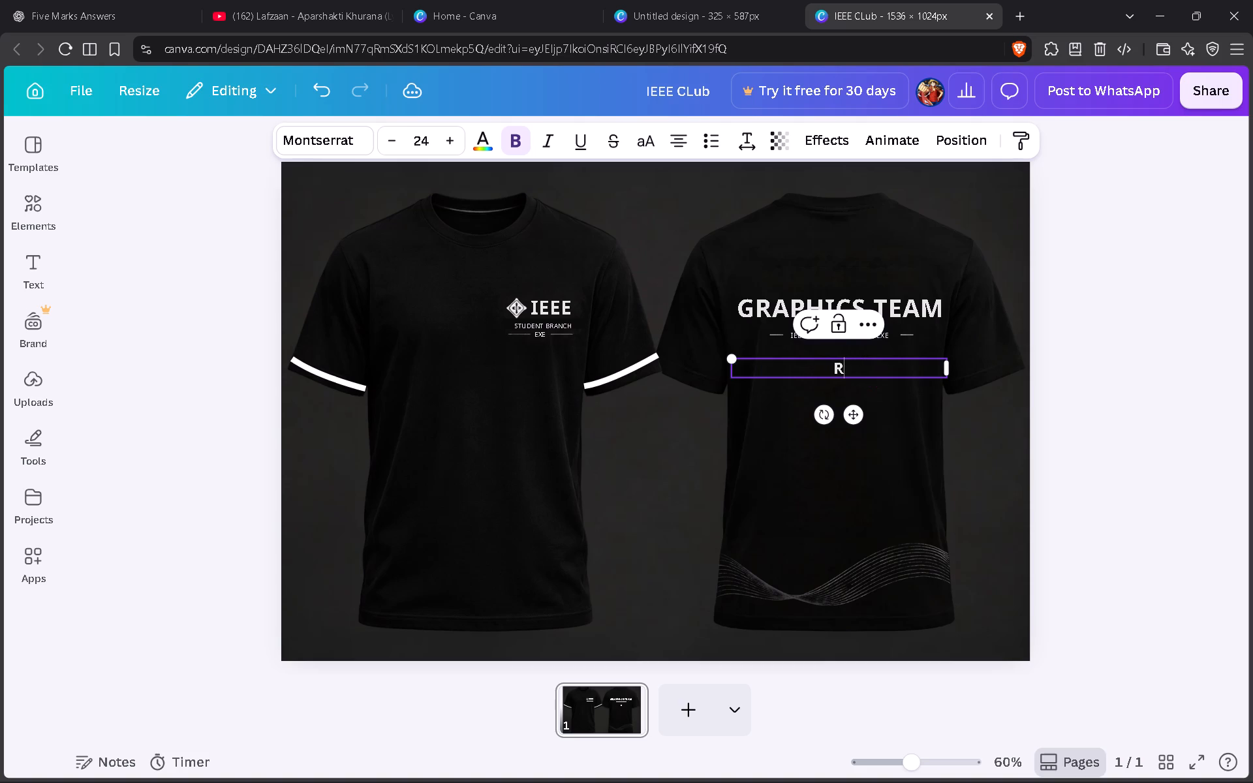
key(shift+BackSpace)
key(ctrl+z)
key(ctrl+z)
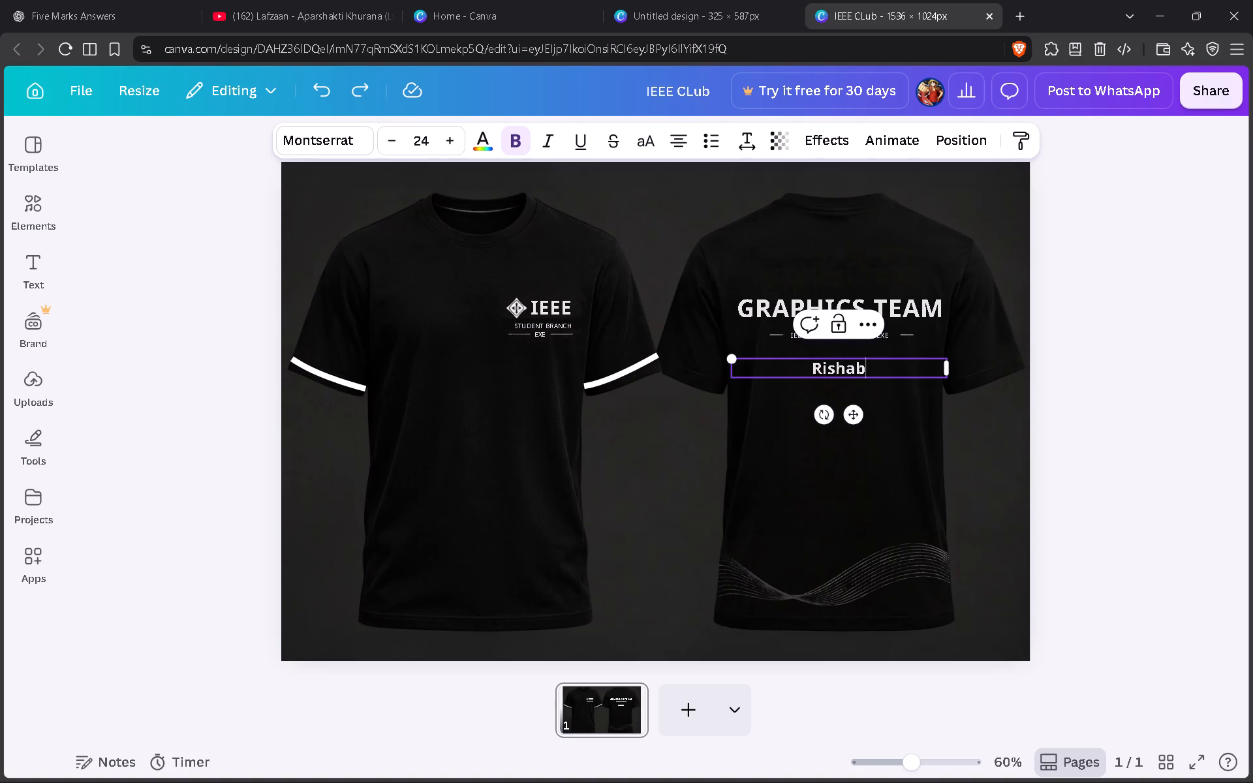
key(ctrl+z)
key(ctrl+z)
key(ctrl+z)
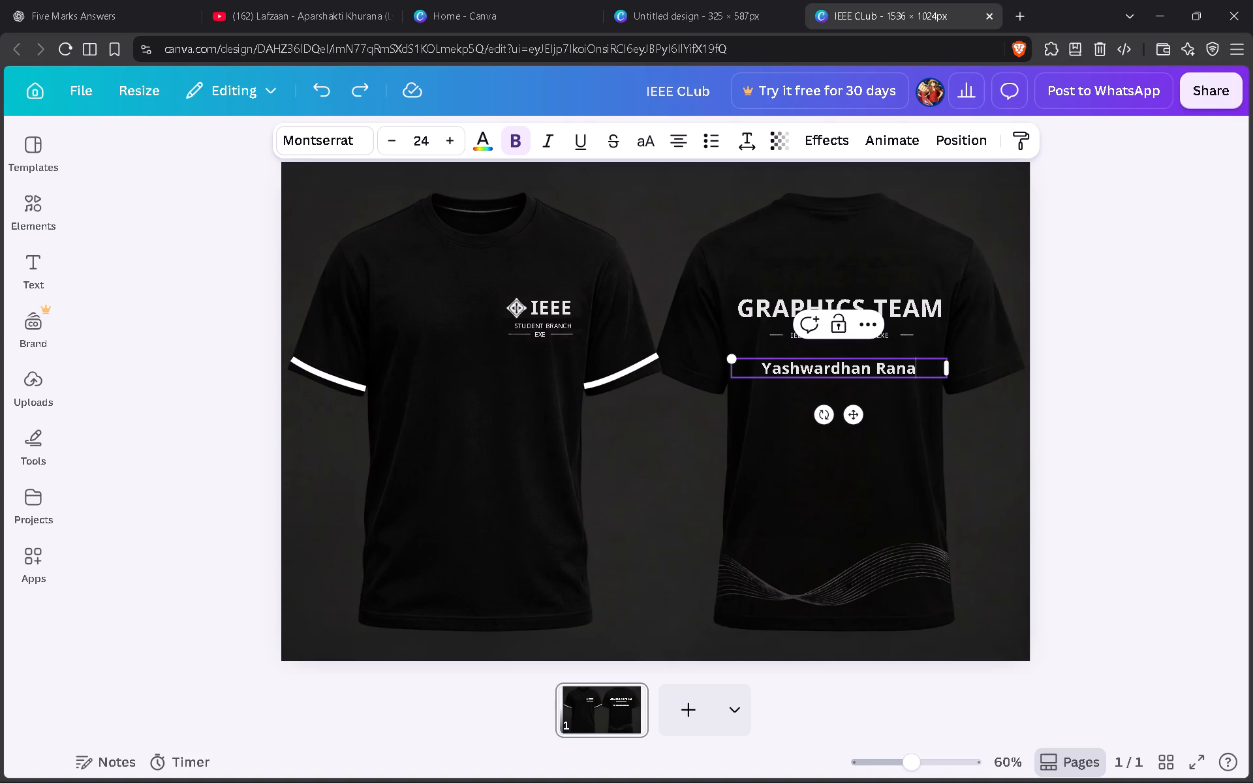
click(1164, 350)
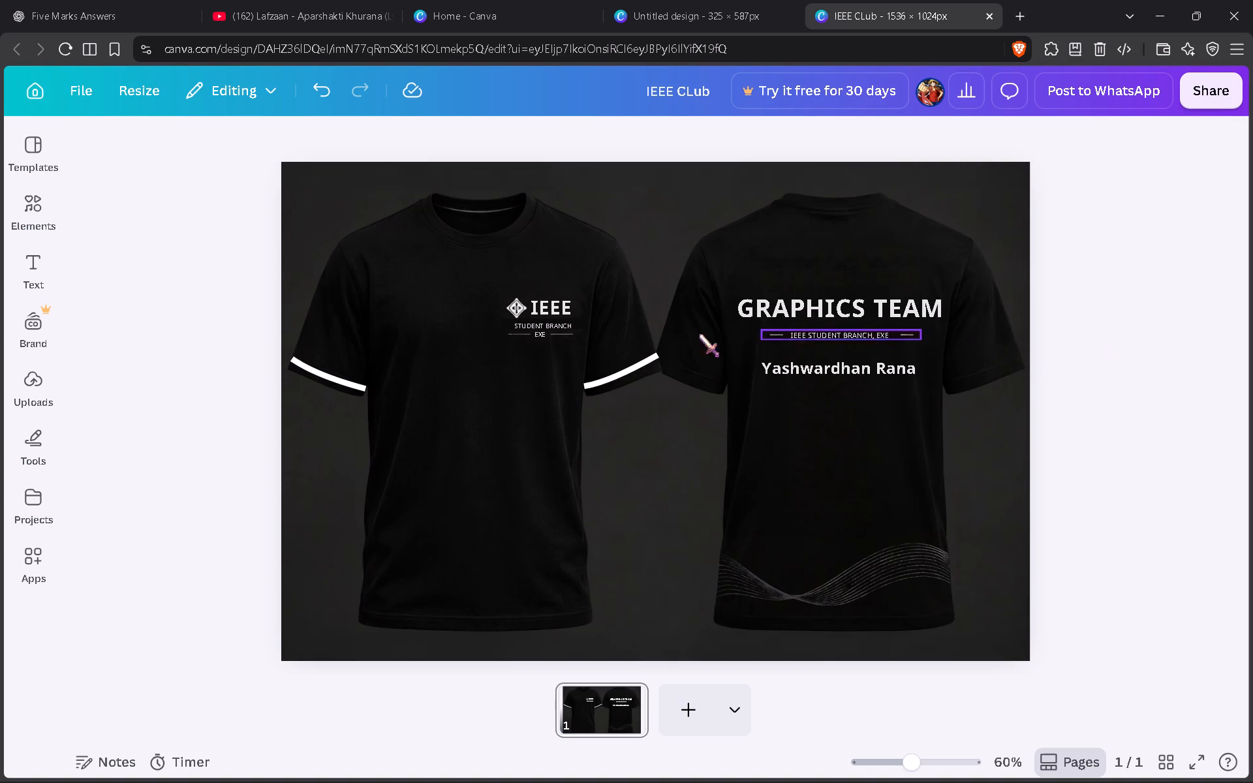
Duplicate the front shirt's right-hand sleeve stripe and place the copy along the back shirt's right-hand sleeve hem.
click(600, 373)
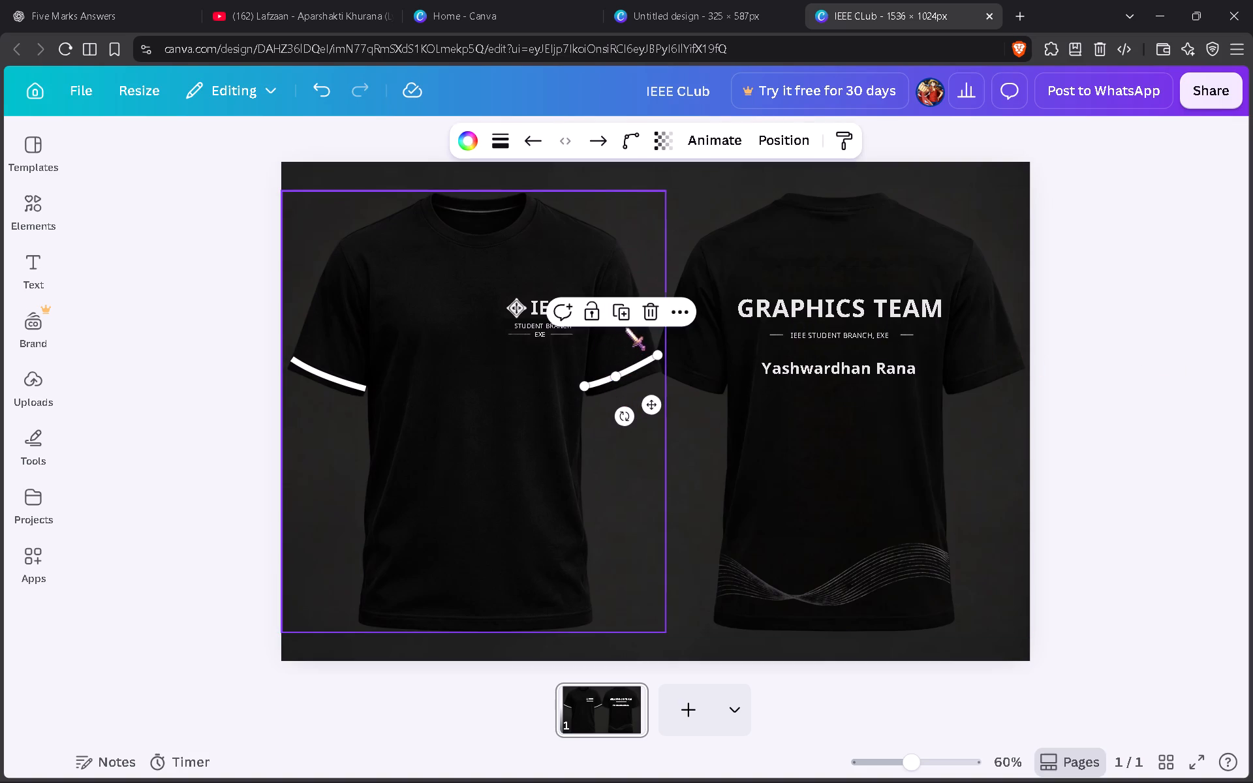
click(625, 318)
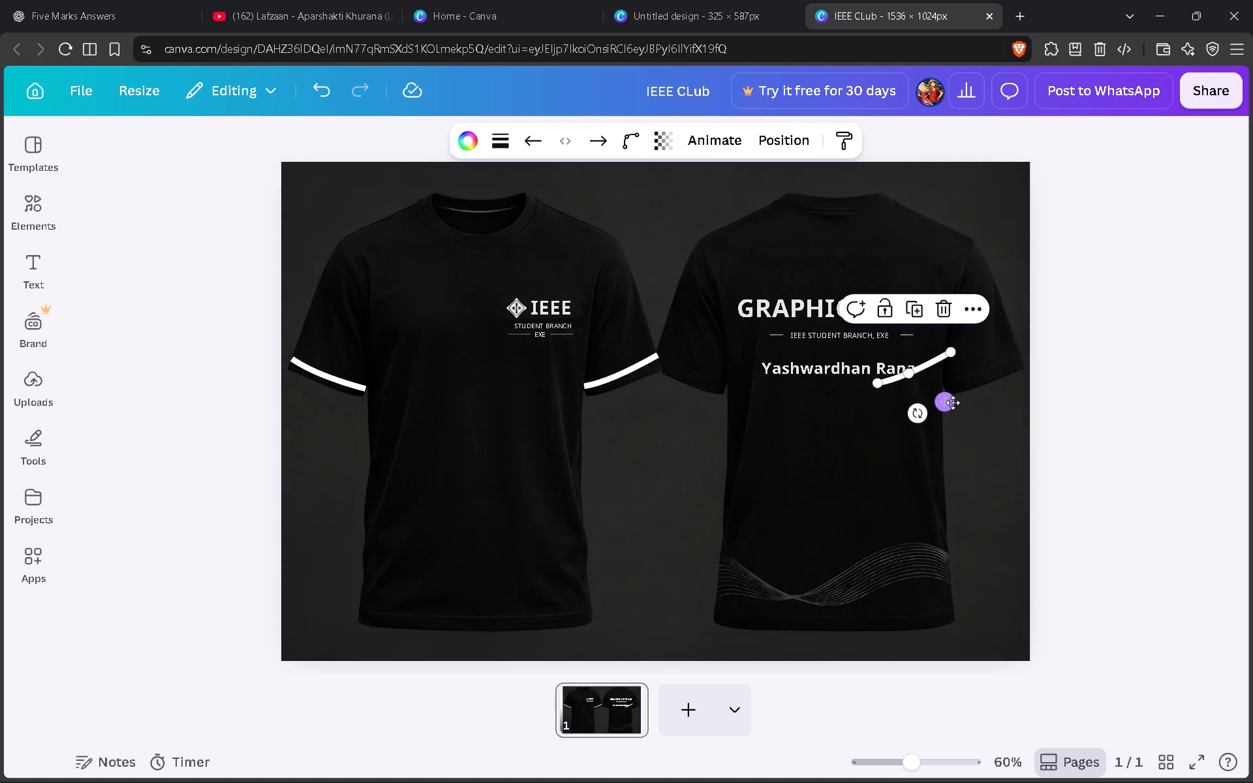
drag(949, 404, 1012, 400)
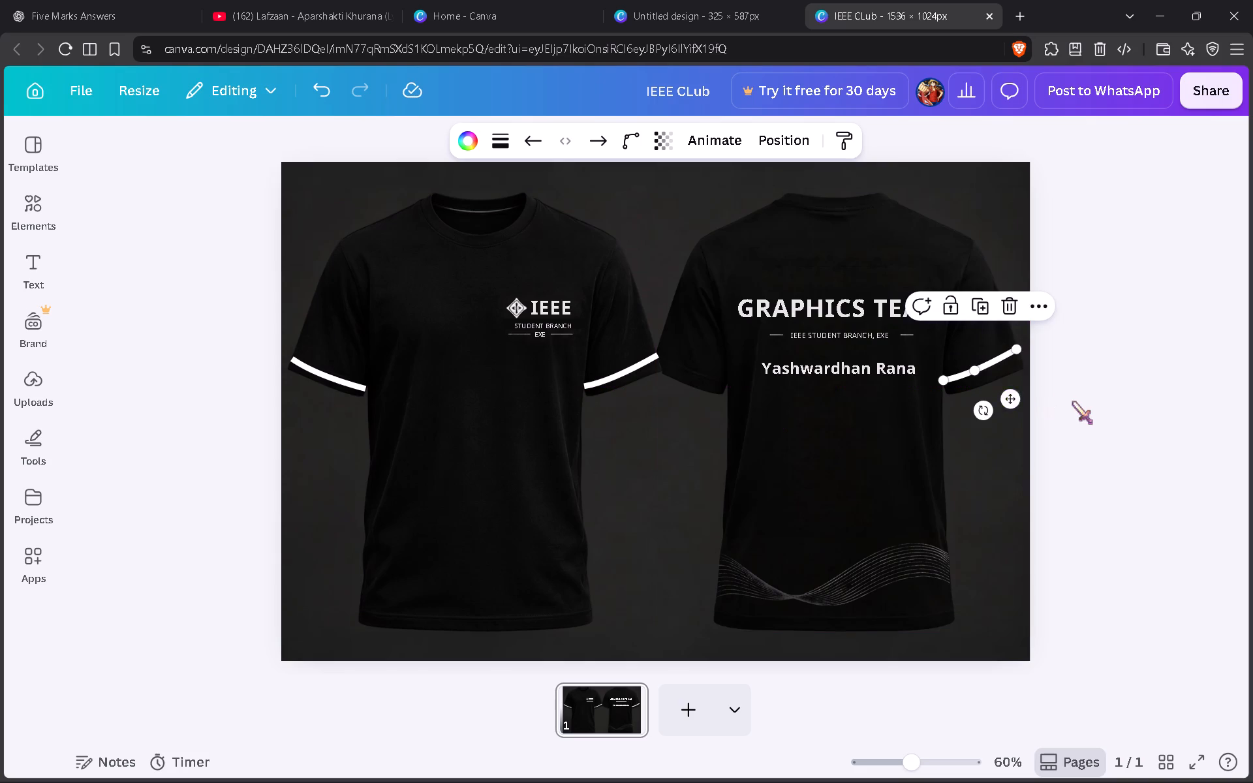
click(1072, 401)
Fit both ends of the back shirt's right-hand stripe to the sleeve's edges, lowering them towards the hem.
ctrl+scroll(1032, 393, up, 2)
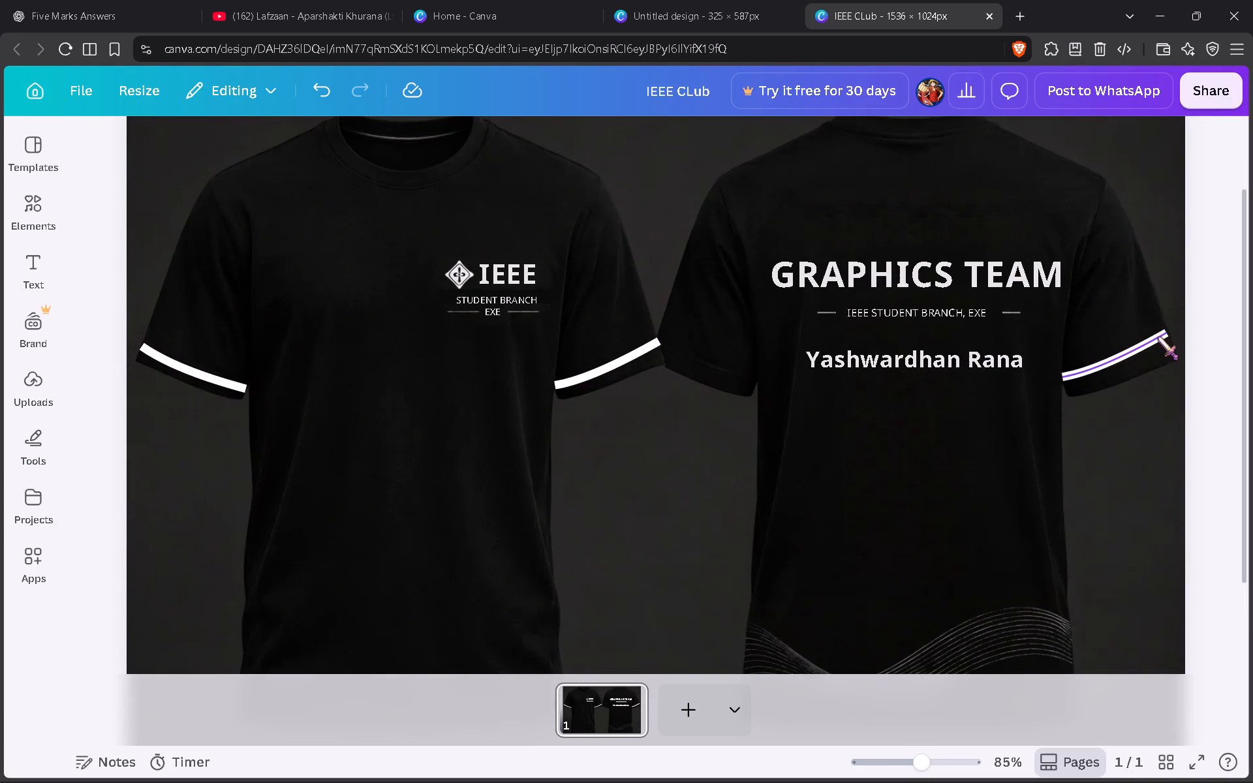
click(1157, 336)
click(1169, 334)
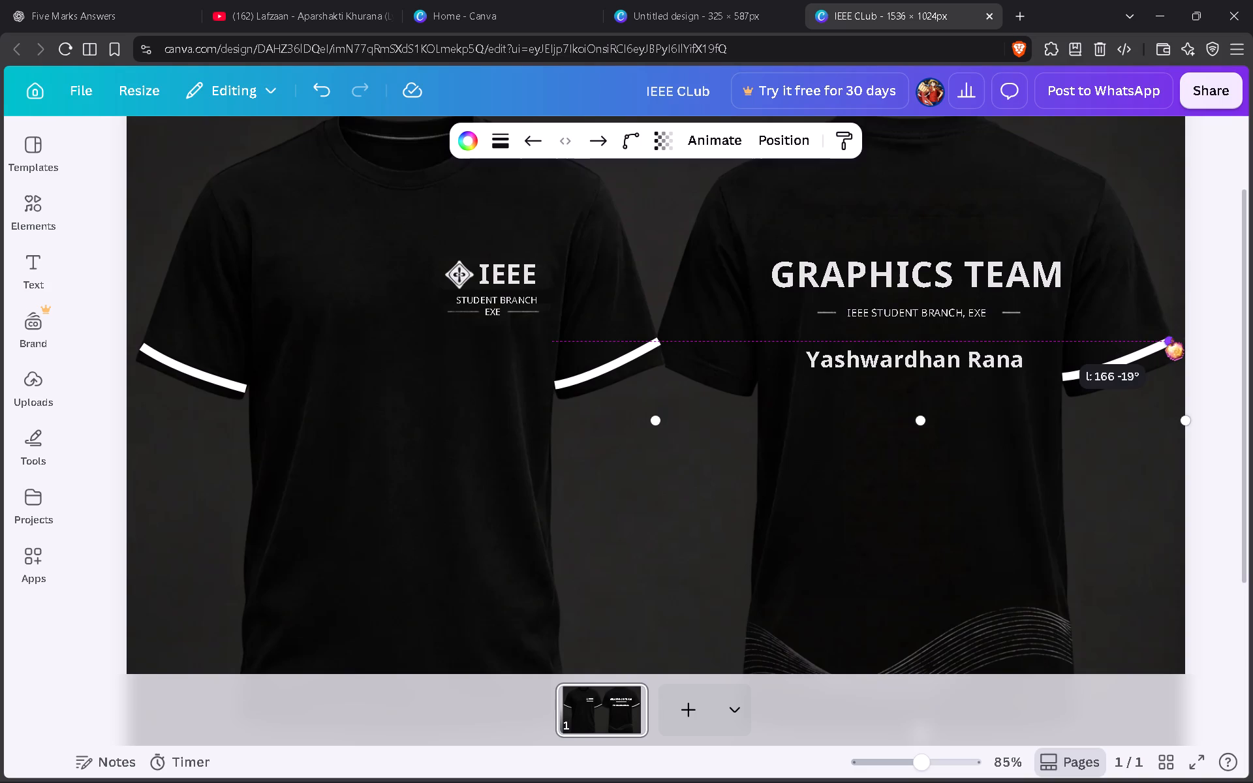
click(1214, 377)
click(1068, 378)
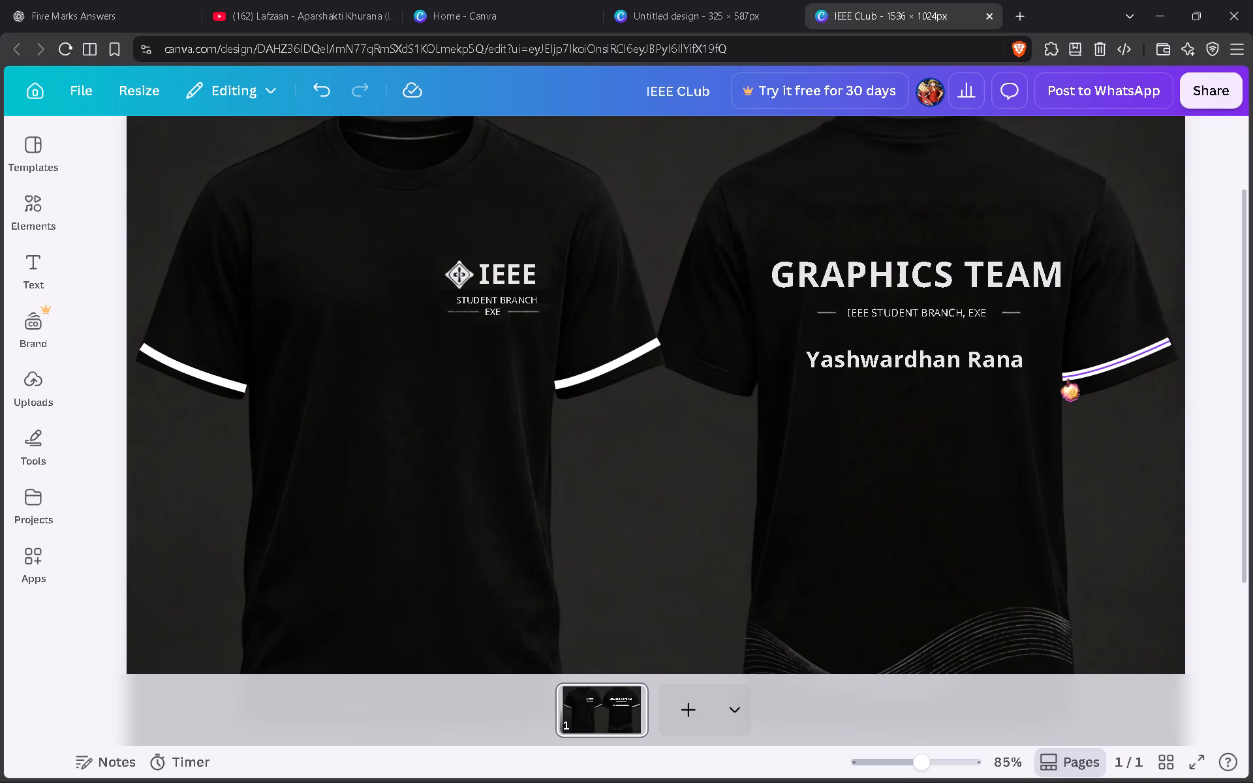
click(1067, 374)
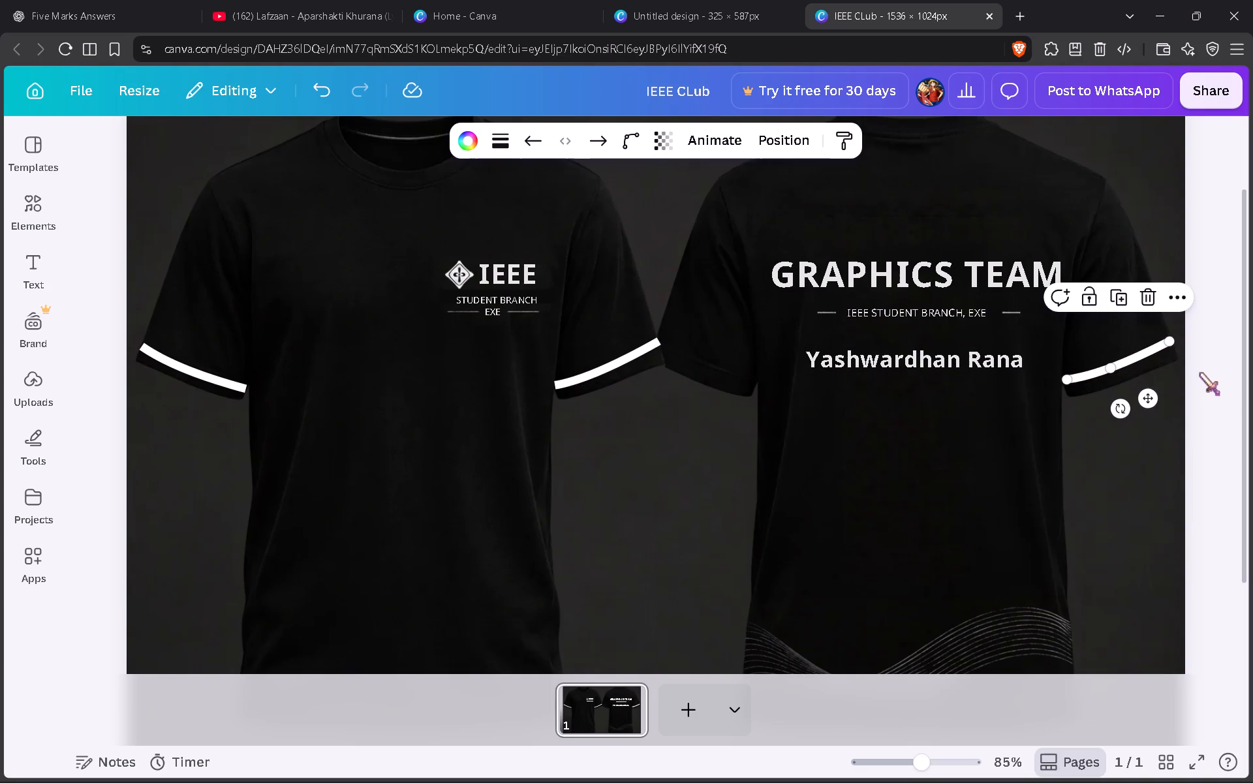
click(1199, 372)
click(1068, 377)
drag(1064, 376, 1060, 383)
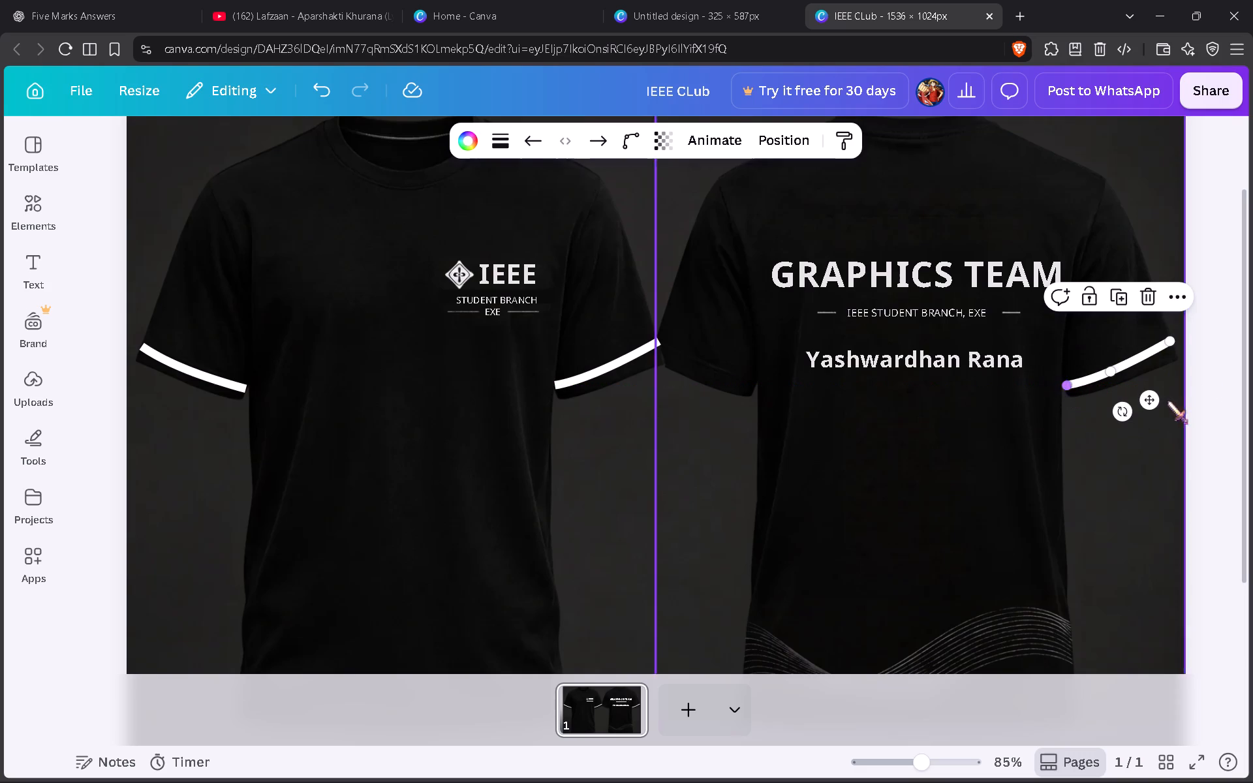
click(1203, 399)
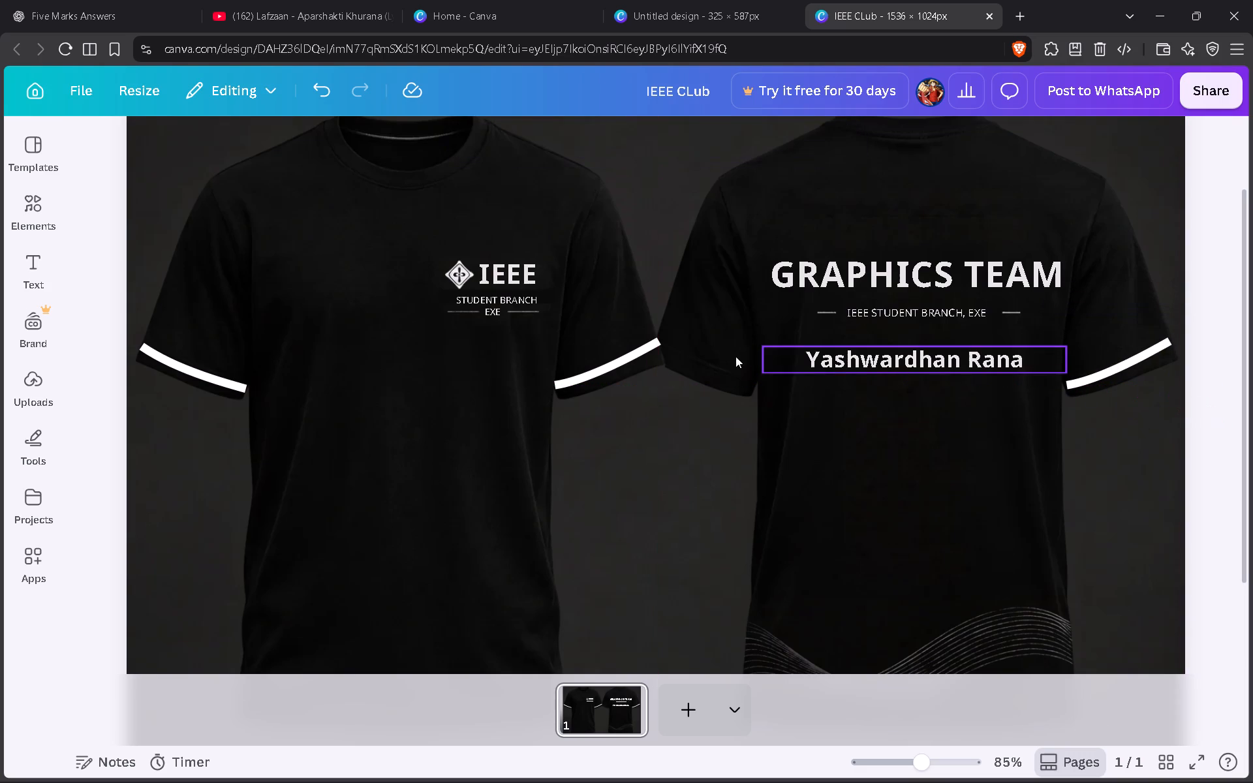
Duplicate the front shirt's left-hand sleeve stripe and place the copy along the back shirt's left-hand sleeve hem.
click(224, 377)
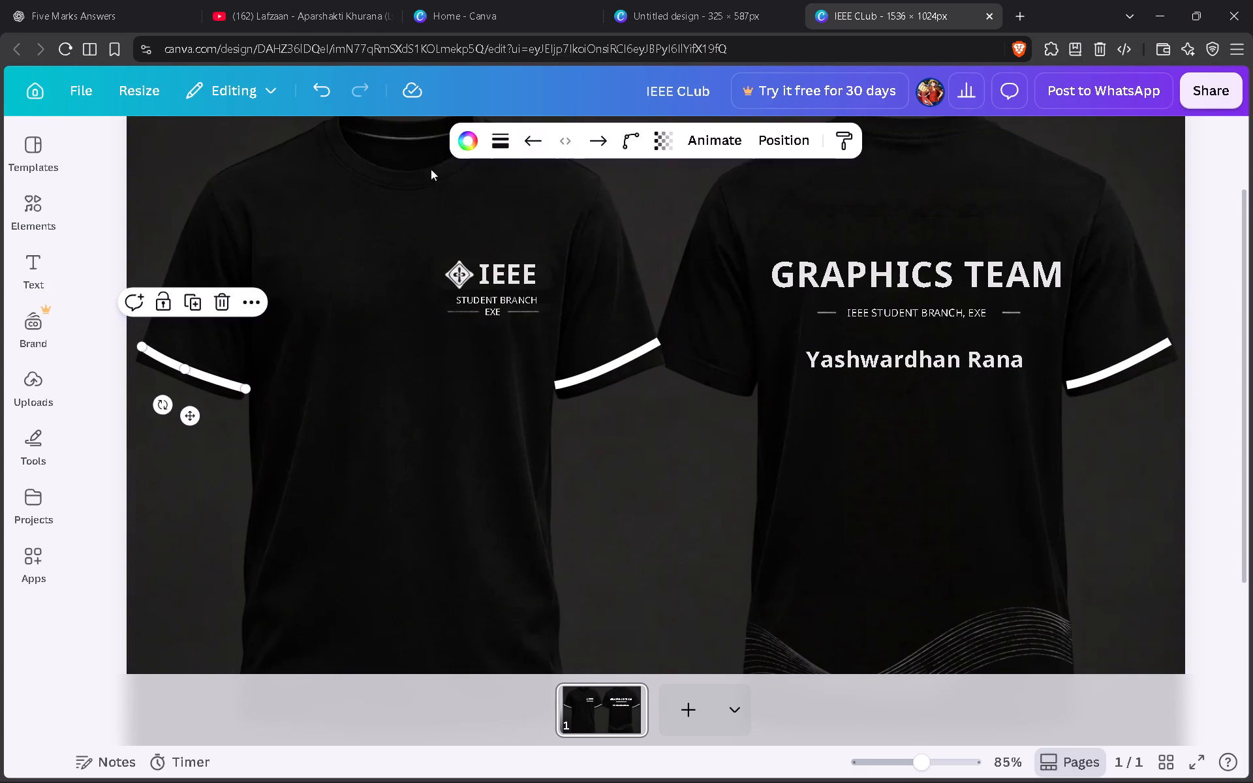
click(202, 306)
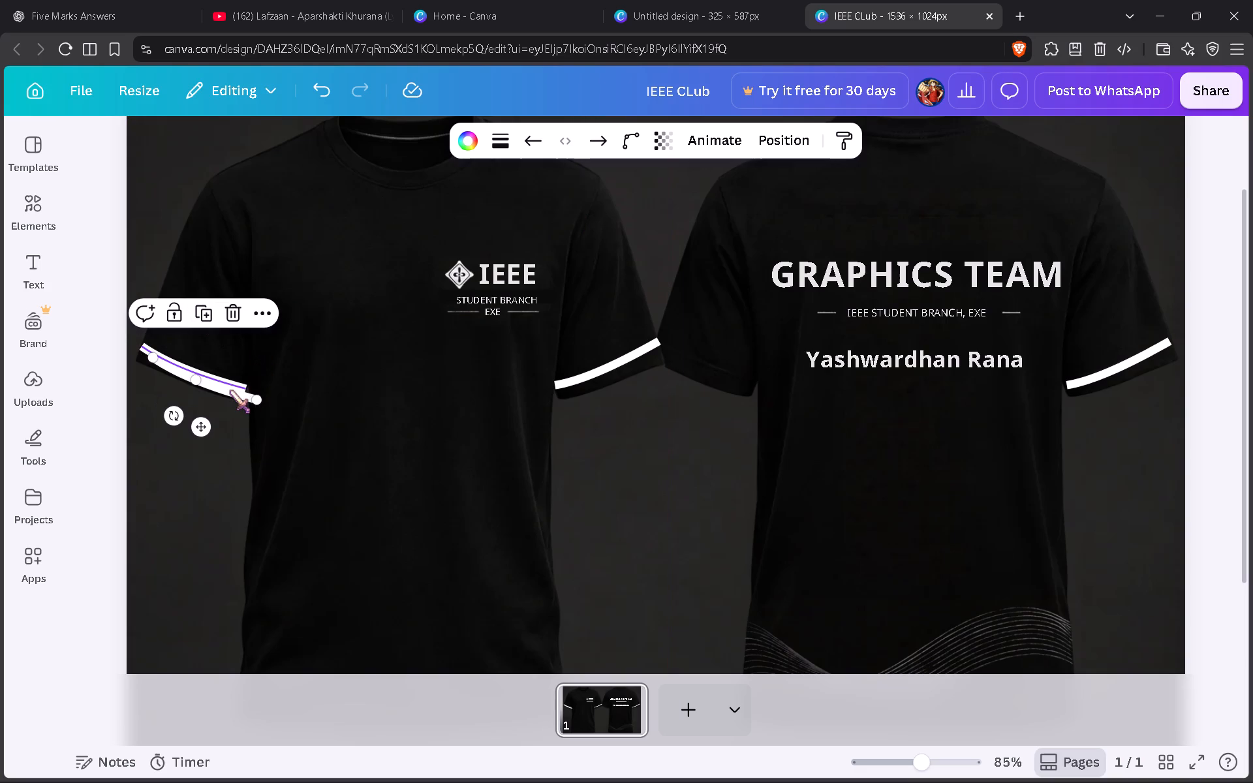
drag(229, 390, 750, 376)
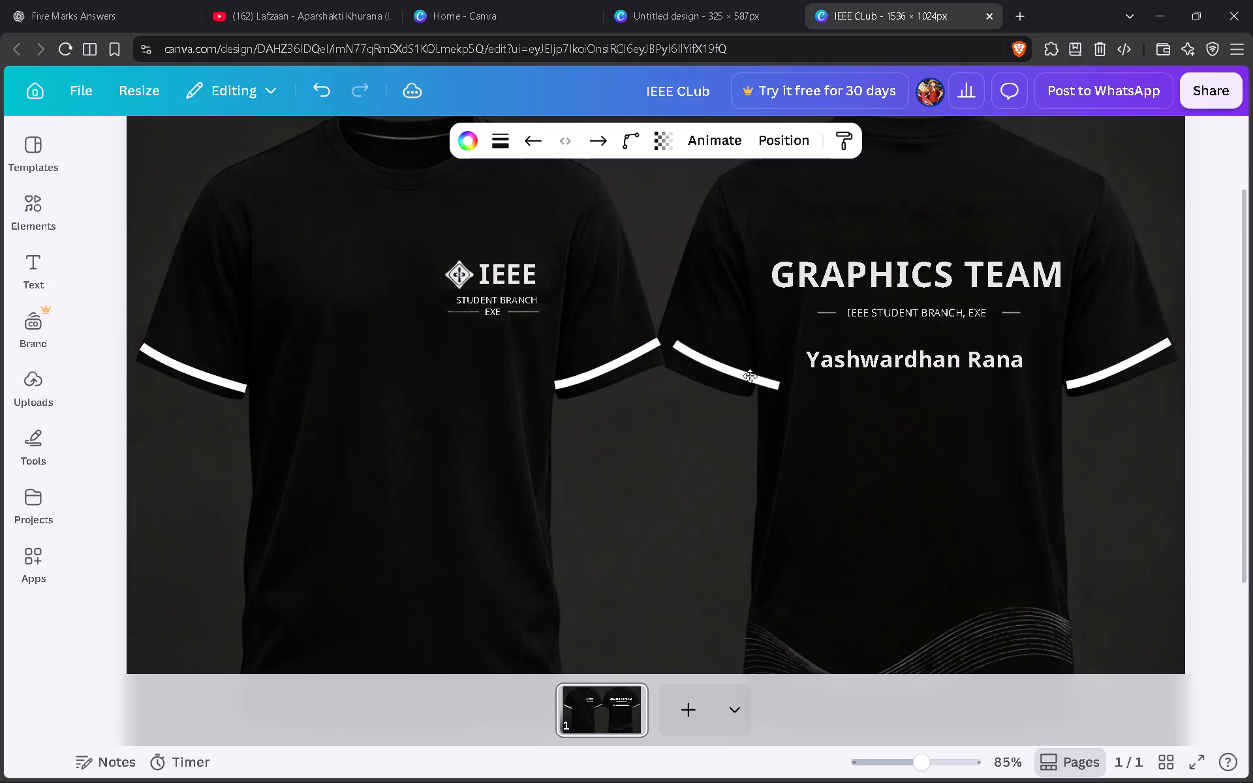
drag(750, 376, 736, 375)
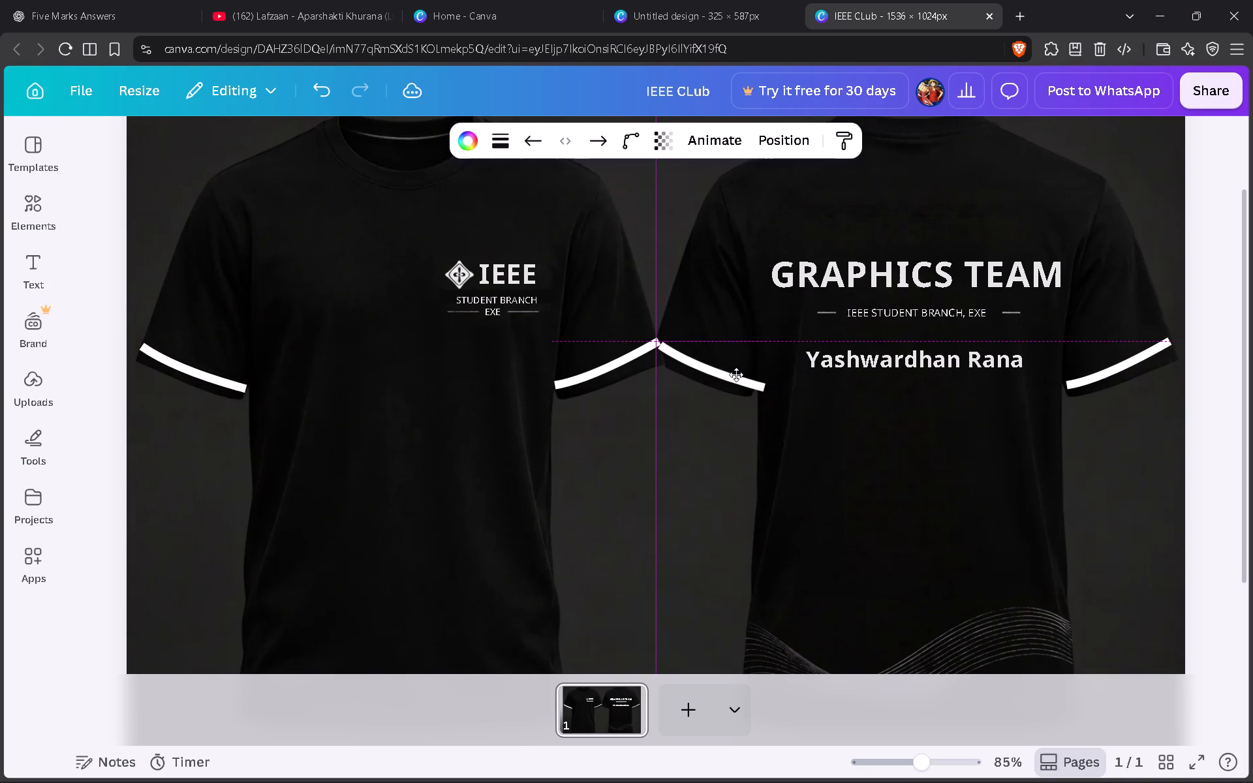
drag(736, 375, 731, 374)
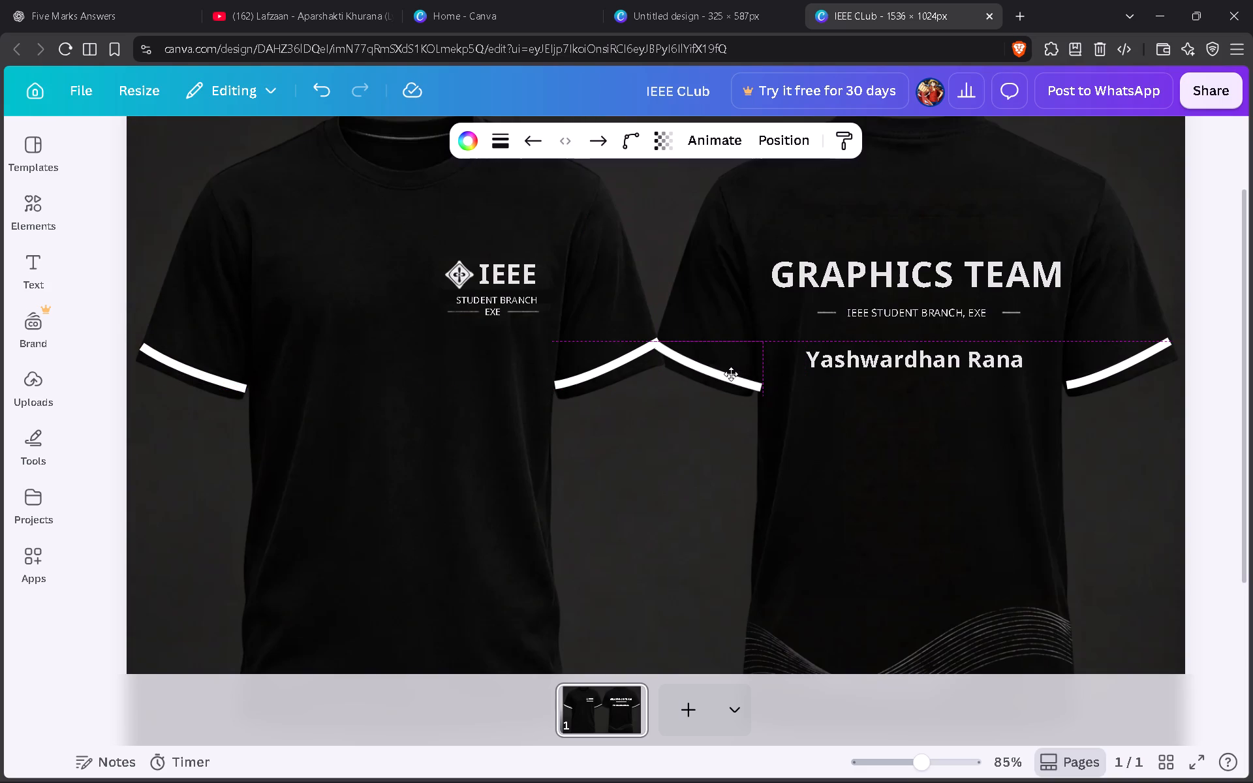
drag(731, 374, 728, 372)
Fit both ends of the back shirt's left-hand stripe to the sleeve's edges, lowering them along the hem.
drag(756, 379, 752, 378)
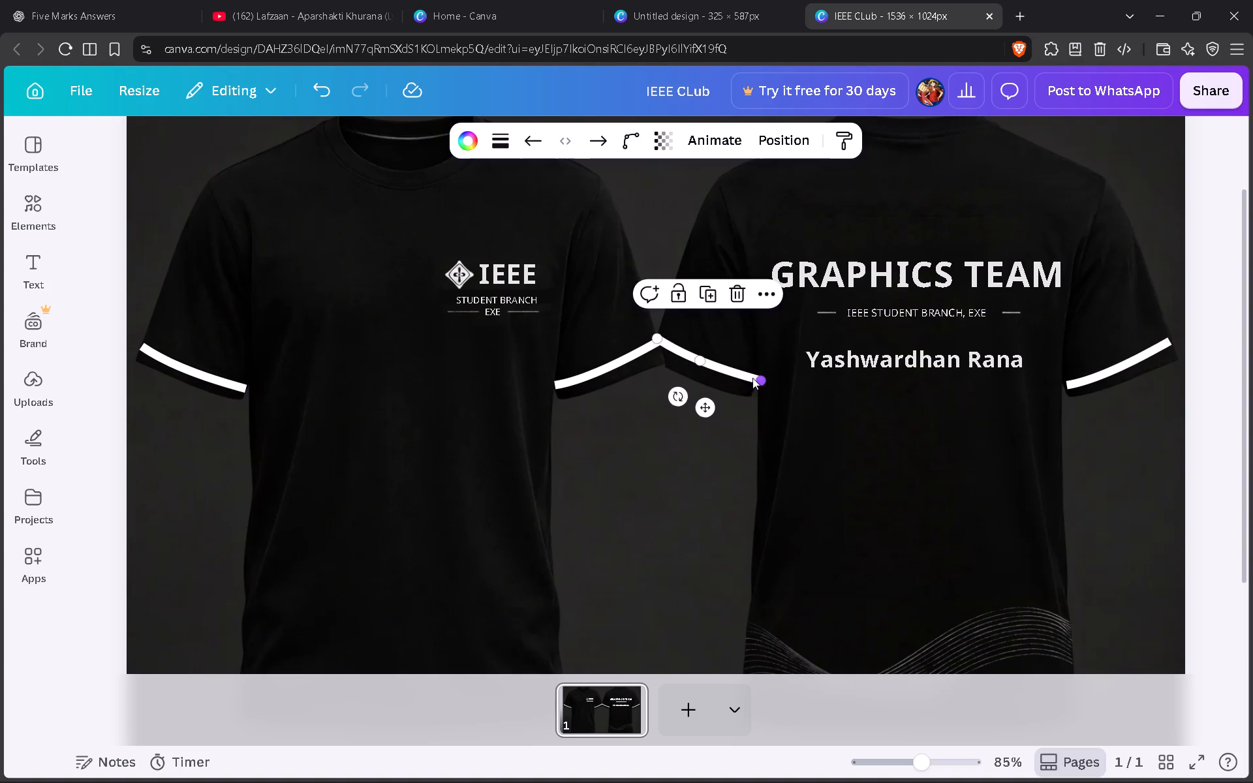
drag(752, 378, 742, 384)
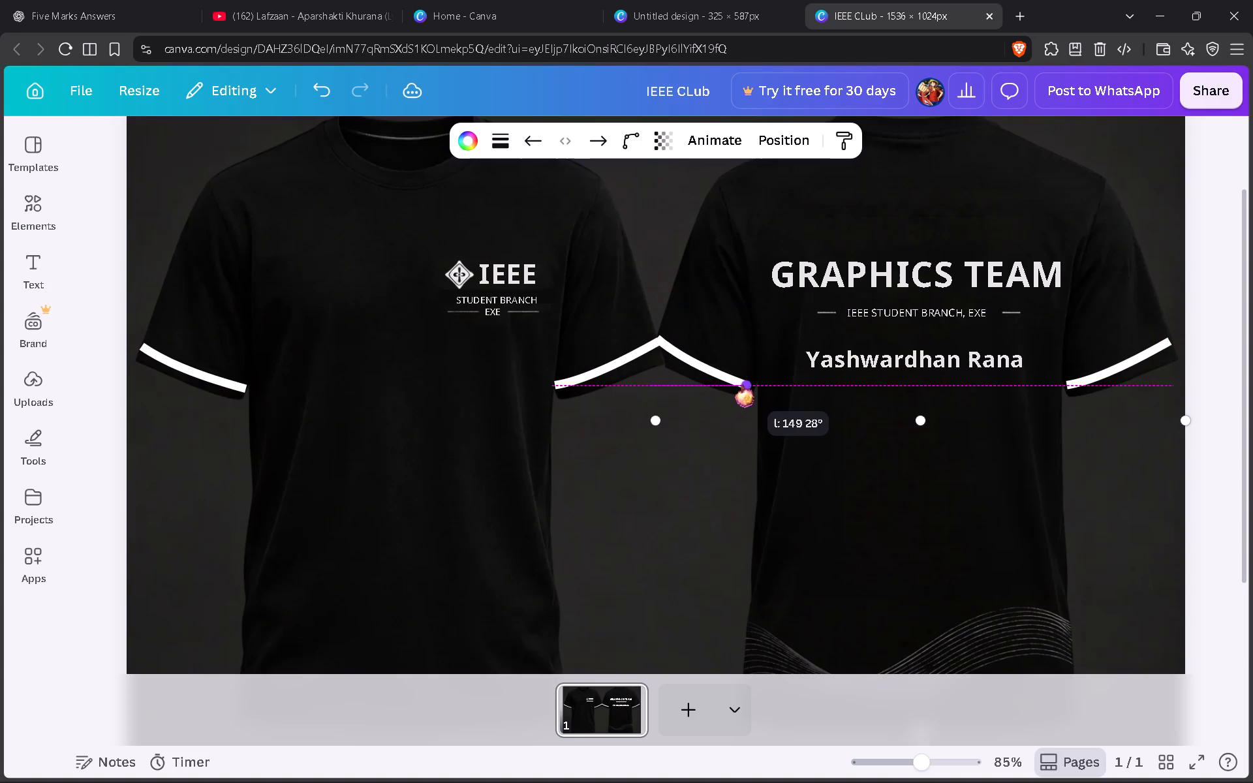
drag(742, 384, 743, 384)
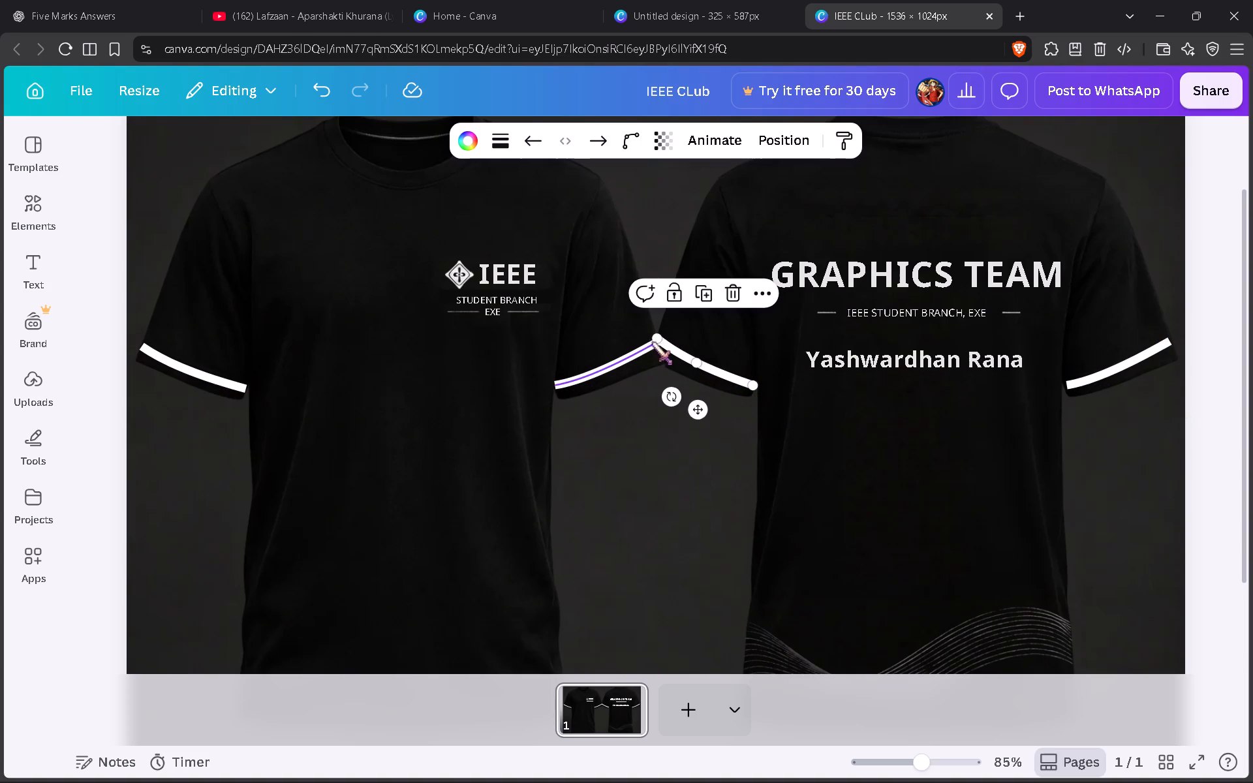
drag(655, 335, 653, 348)
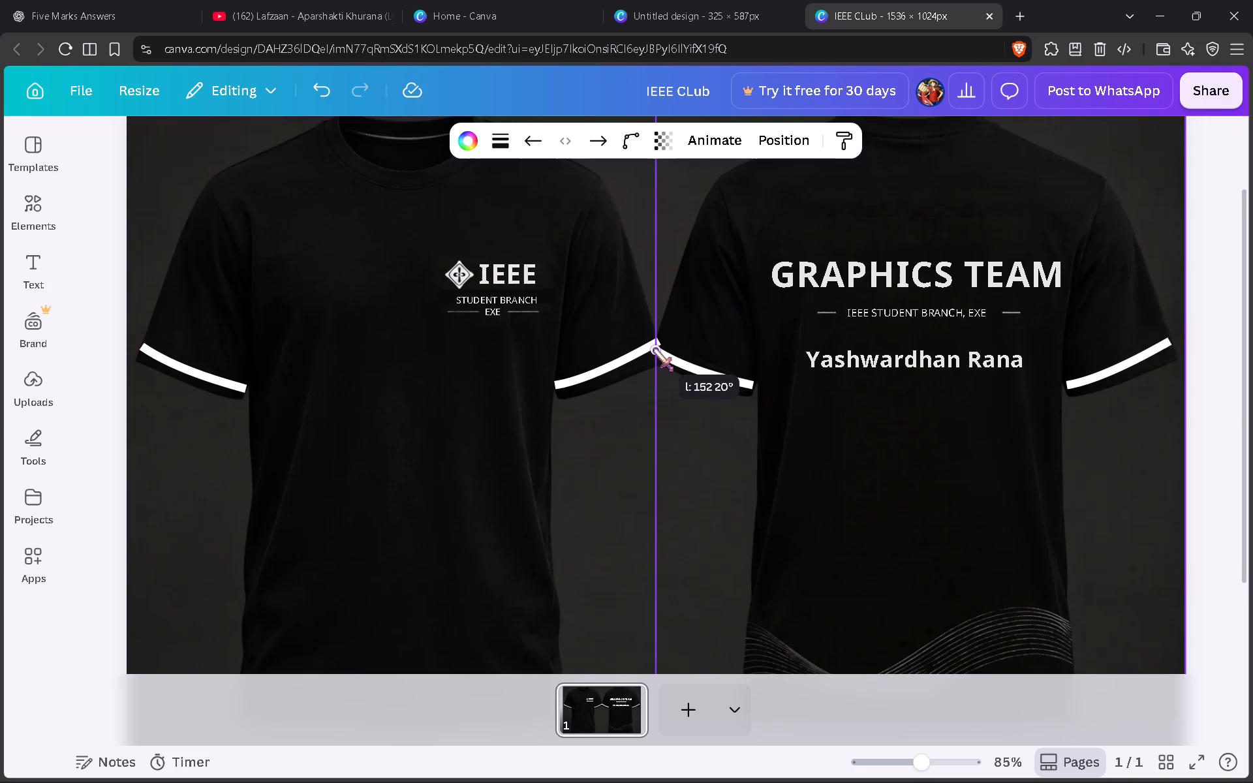
drag(653, 348, 660, 345)
Send the back shirt's left-hand sleeve stripe to the back and bring it forward two levels, above the shirt images.
click(790, 142)
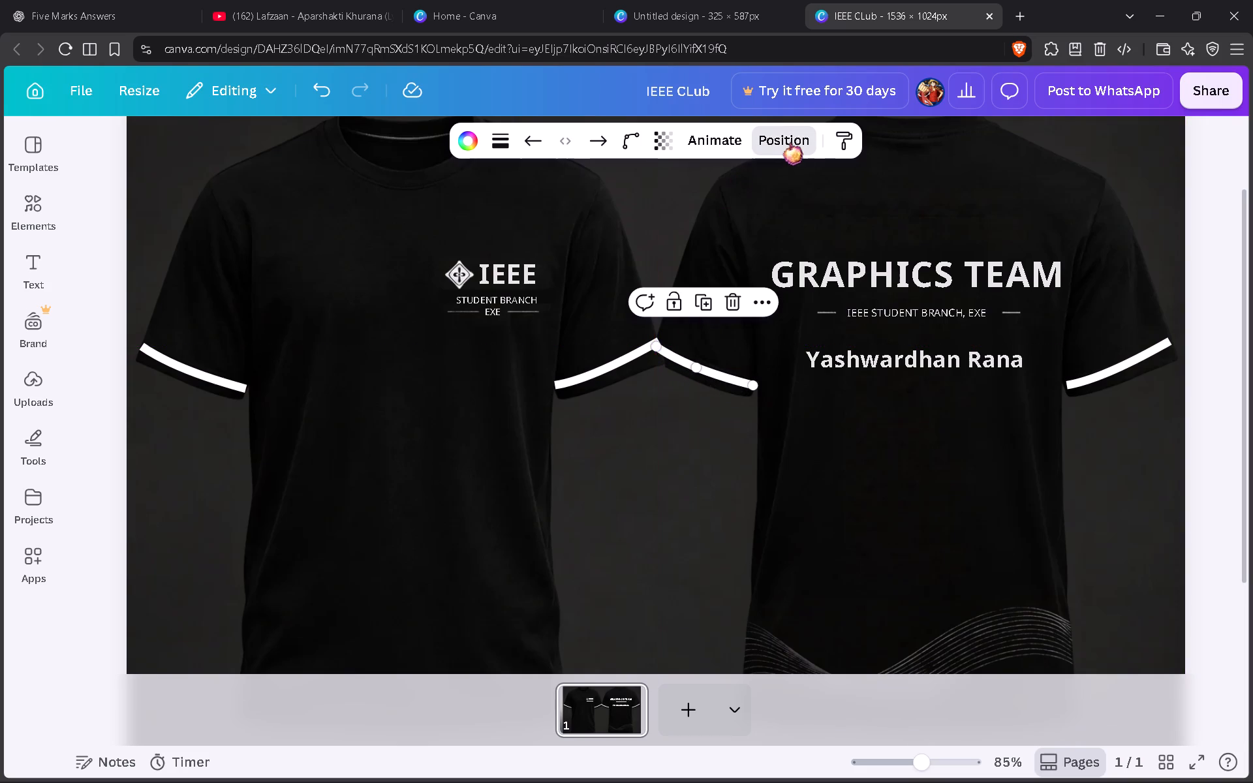
click(288, 281)
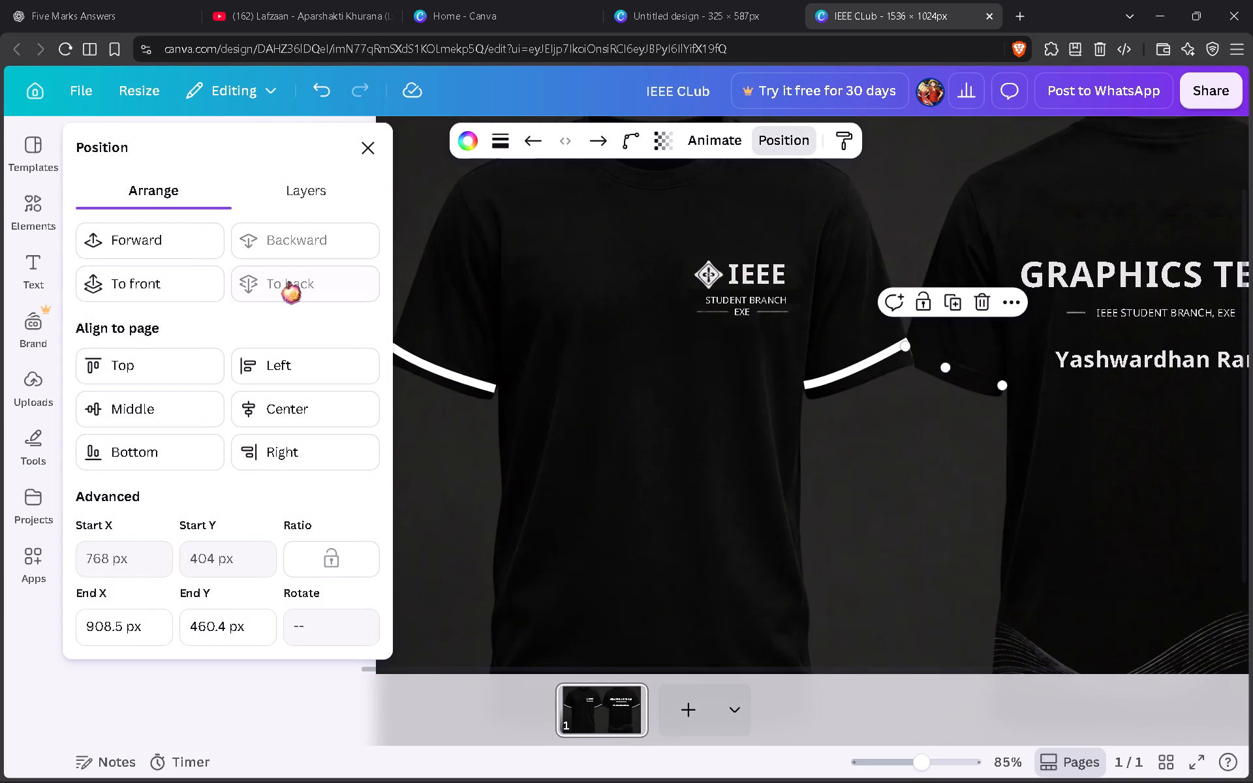
click(198, 246)
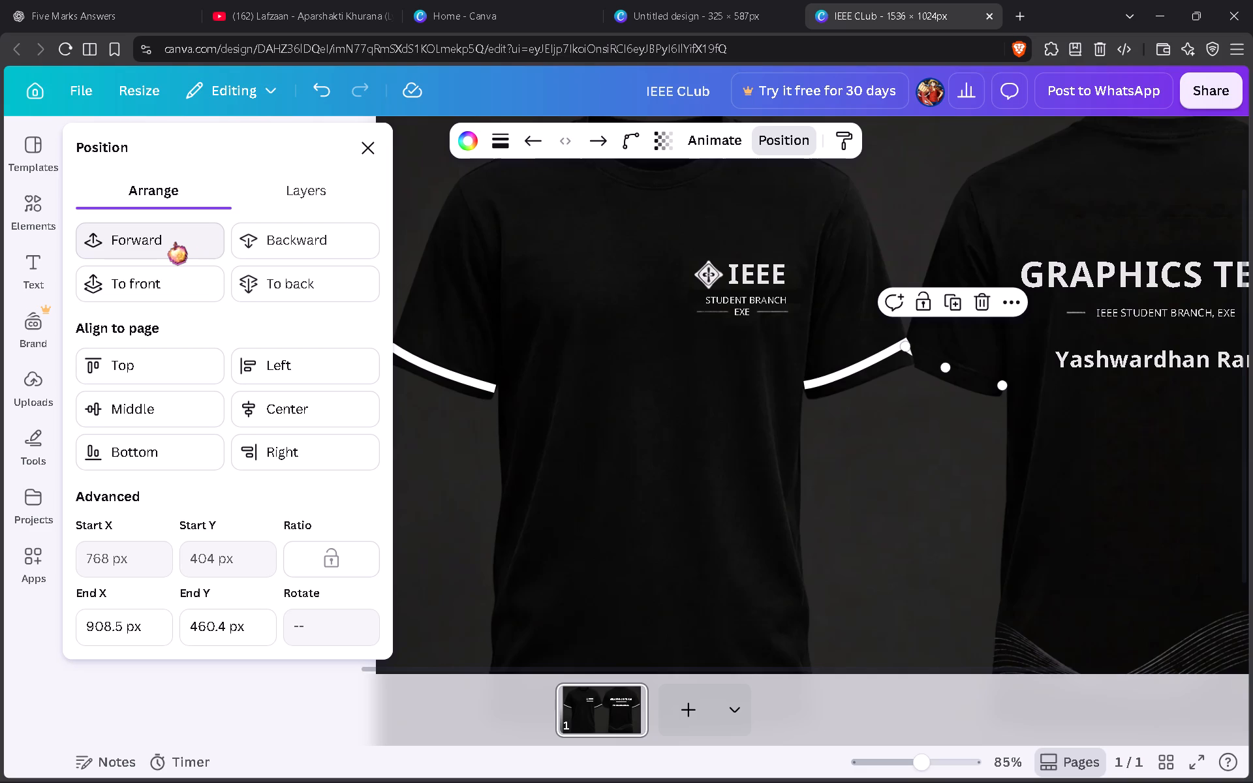
click(175, 241)
click(834, 460)
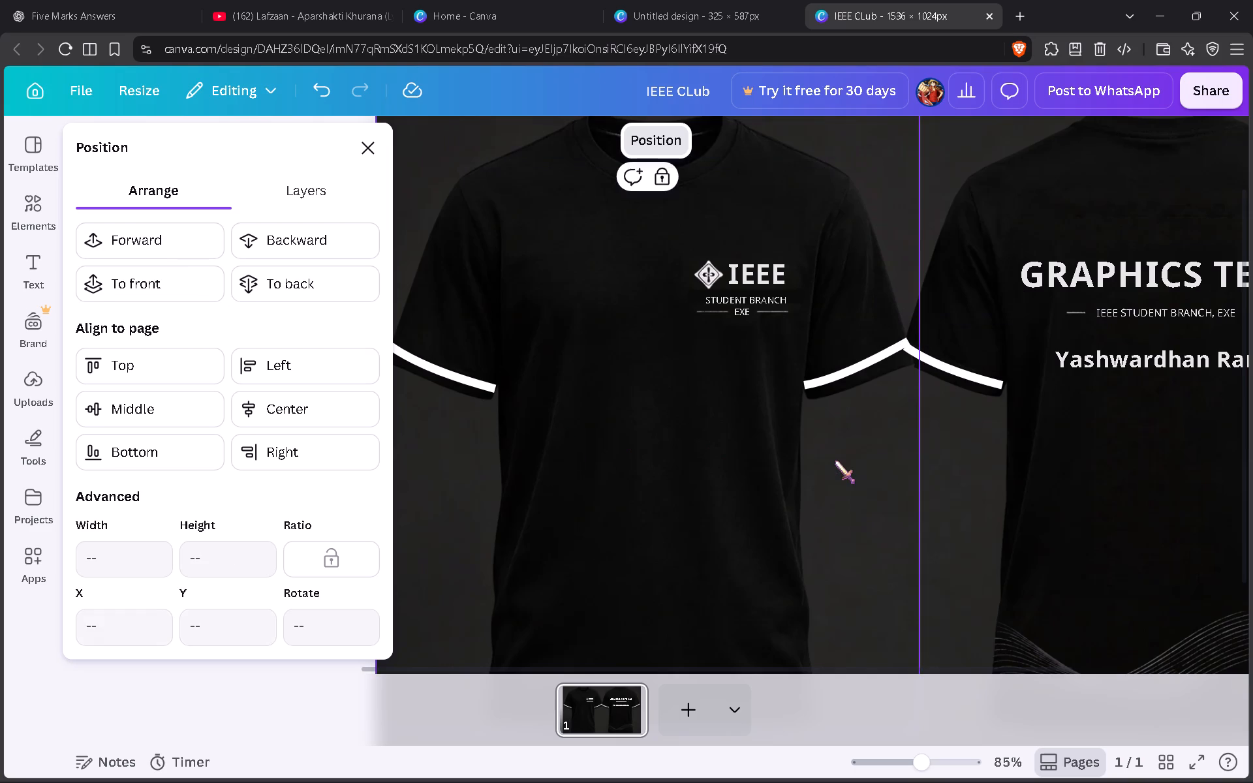
click(846, 456)
click(871, 356)
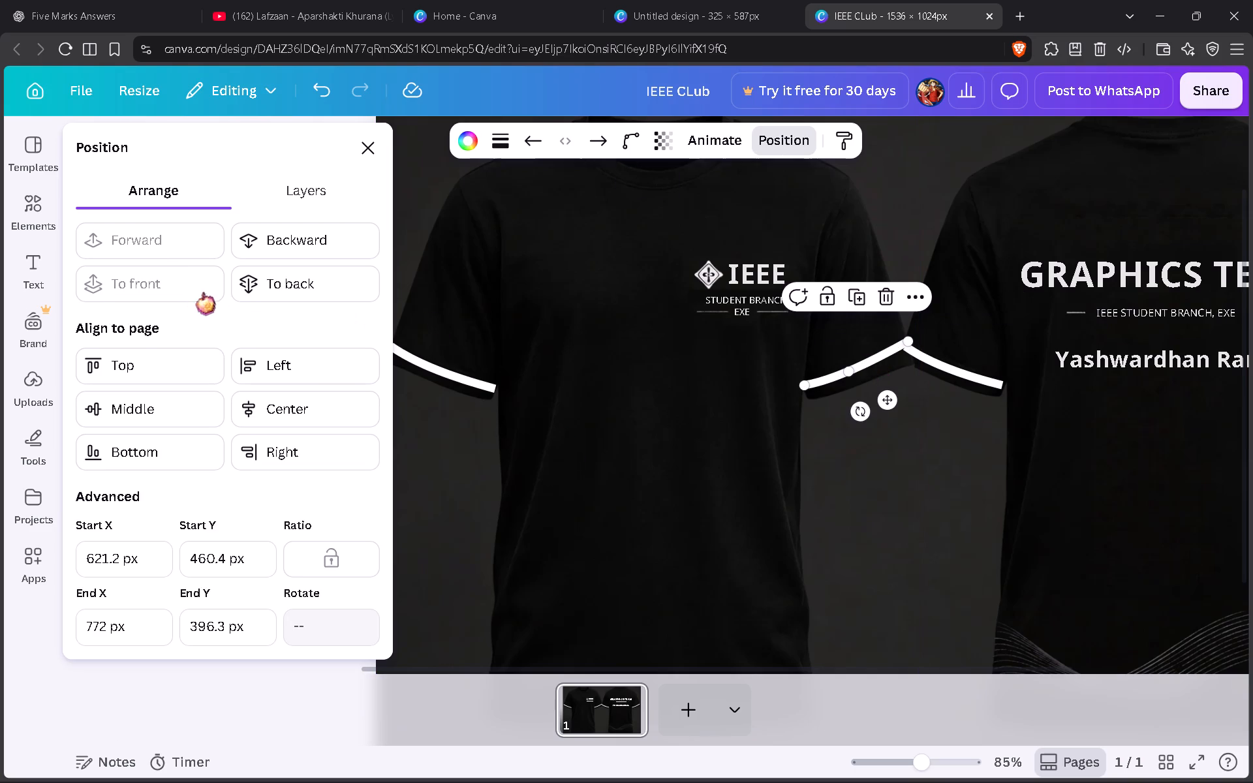
click(829, 512)
click(858, 485)
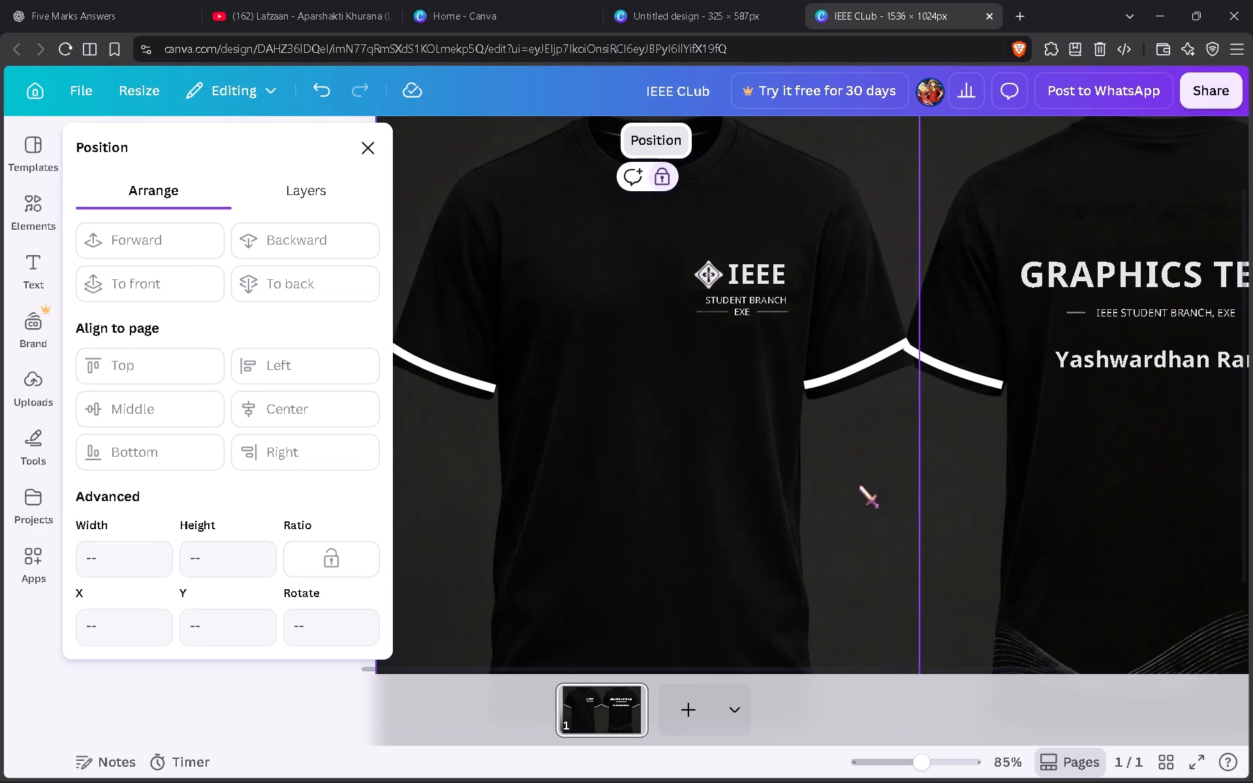
Examine the whole design to compare the sleeve stripes on the front and back shirts.
ctrl+scroll(903, 512, down, 1)
ctrl+scroll(903, 512, up, 1)
ctrl+scroll(903, 512, down, 1)
scroll(903, 512, up, 1)
scroll(903, 512, down, 1)
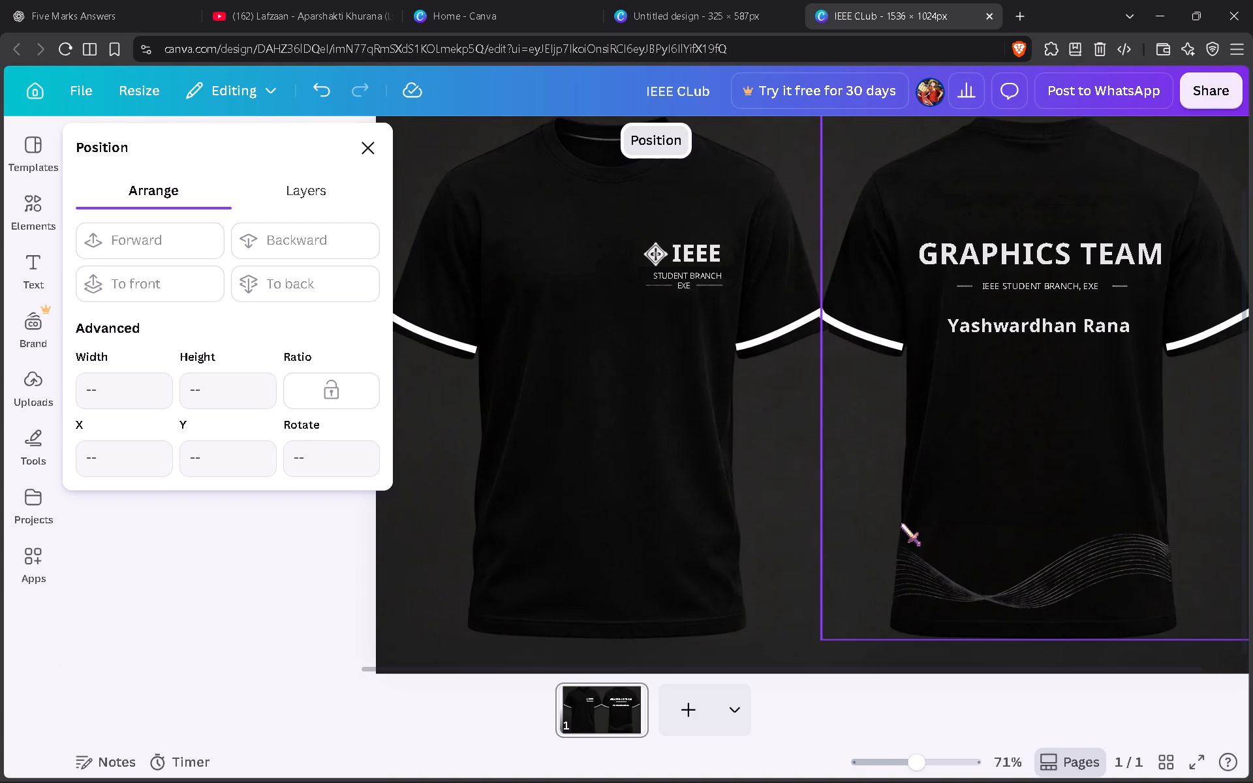
ctrl+scroll(900, 523, down, 4)
click(977, 515)
ctrl+scroll(941, 502, up, 1)
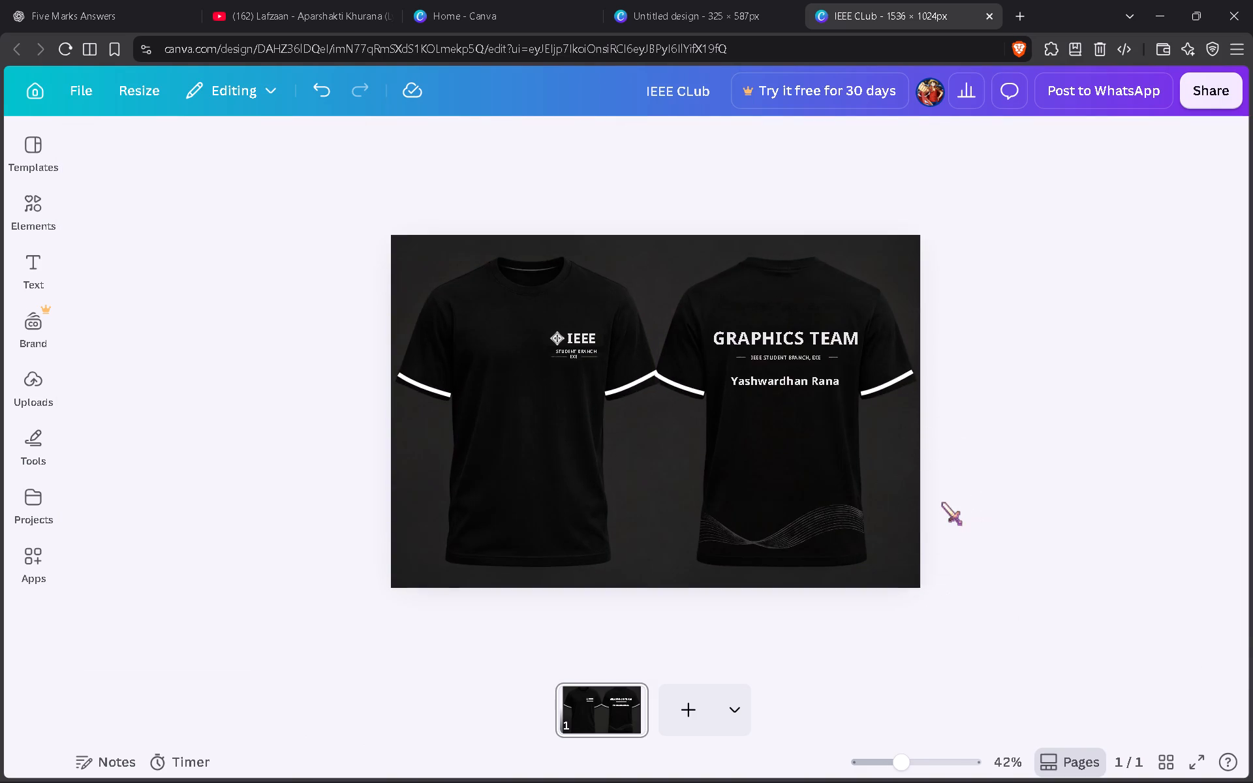
ctrl+scroll(941, 502, up, 3)
ctrl+scroll(941, 502, down, 2)
ctrl+scroll(941, 502, up, 1)
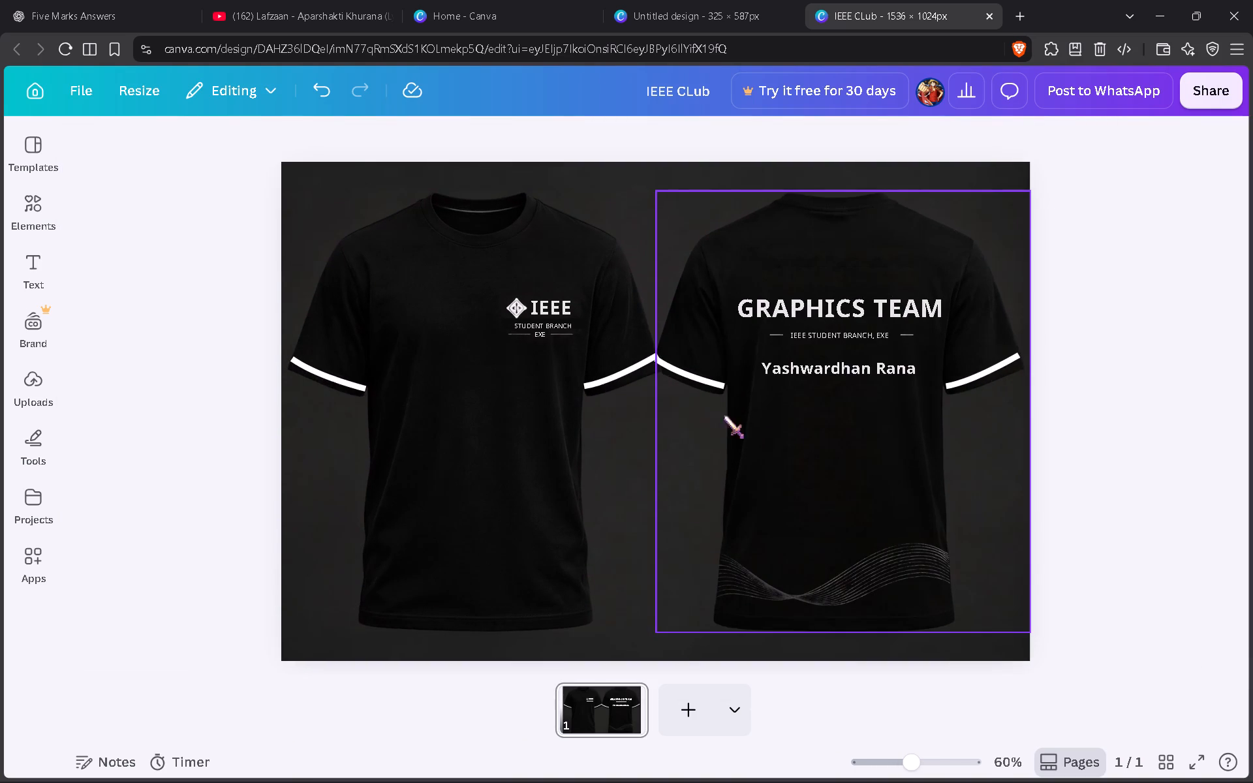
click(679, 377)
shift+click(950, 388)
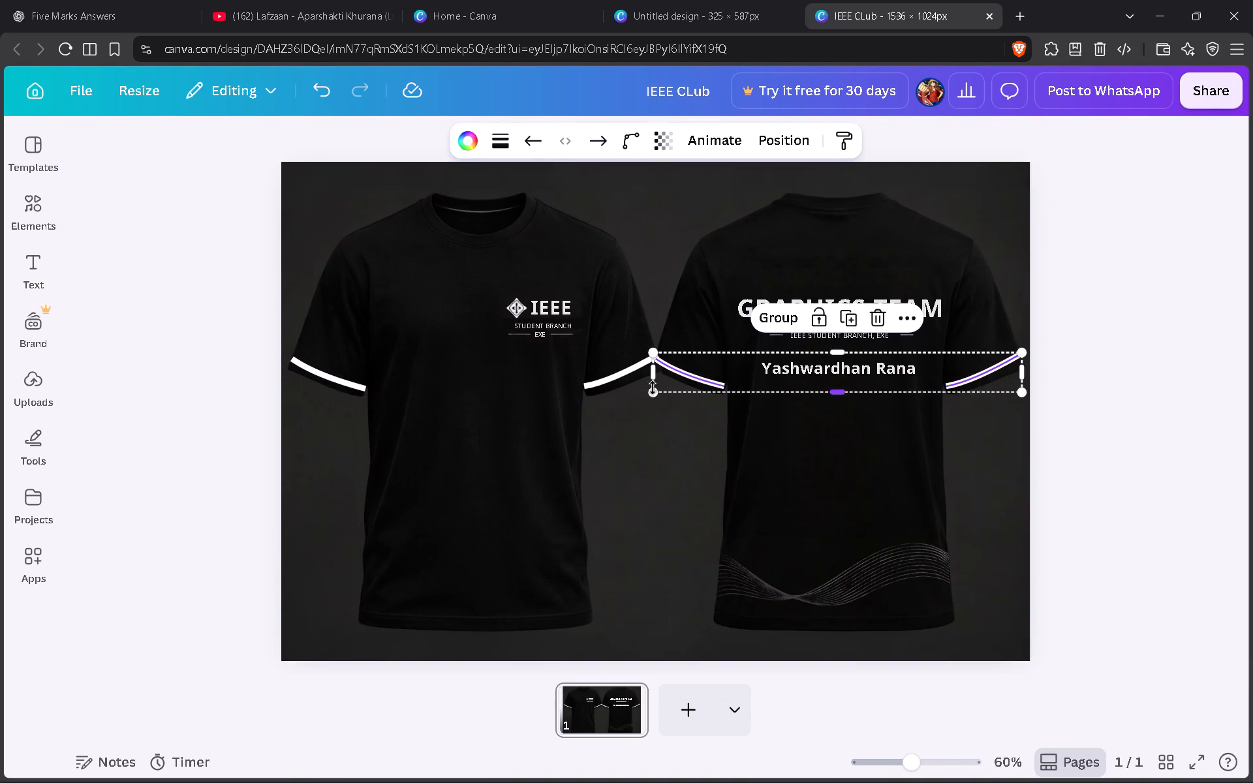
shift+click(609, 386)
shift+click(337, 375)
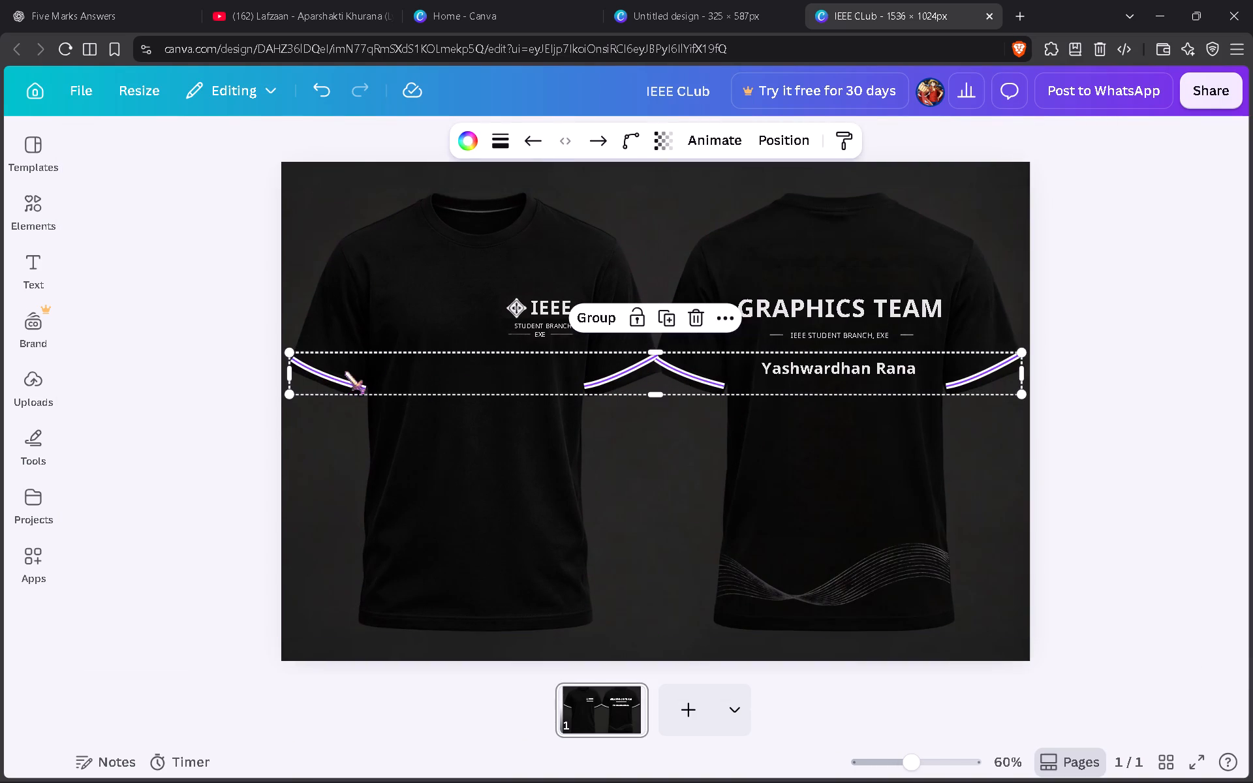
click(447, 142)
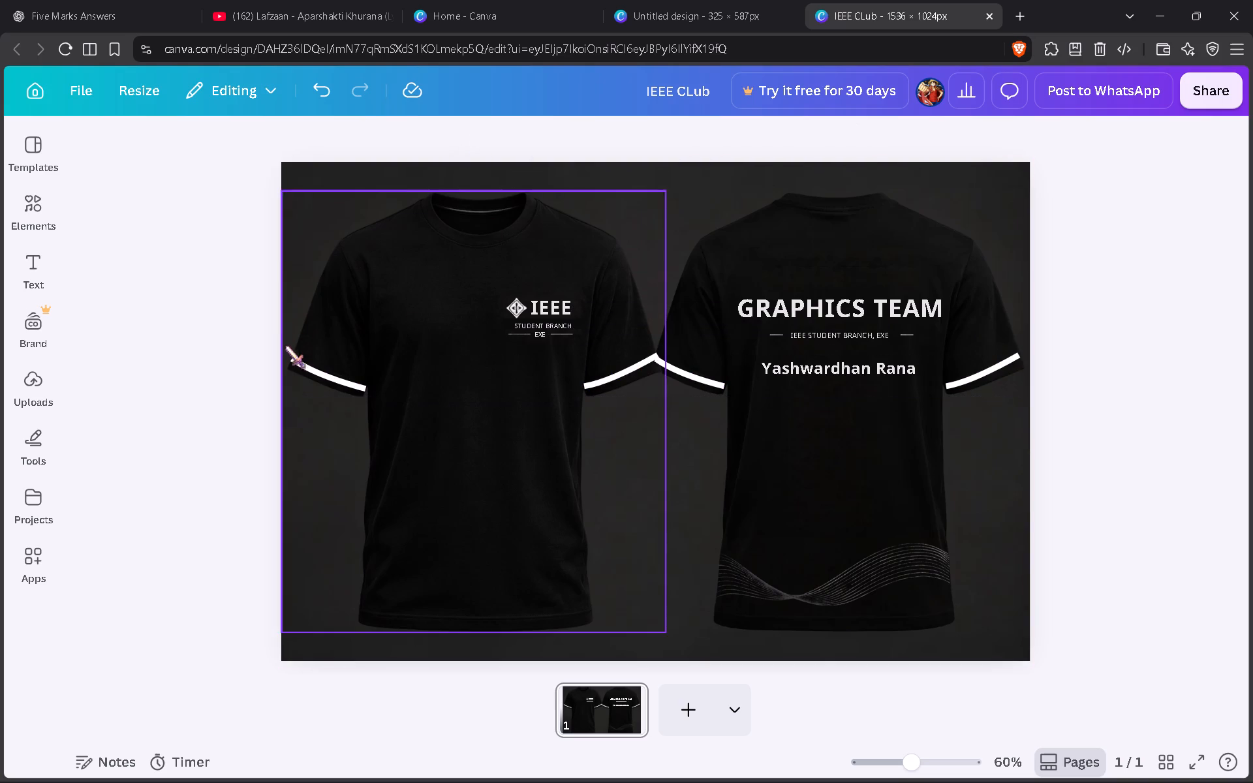
Recolour the front shirt's left-hand sleeve stripe with the light grey from the photo colours.
shift+click(305, 372)
click(471, 135)
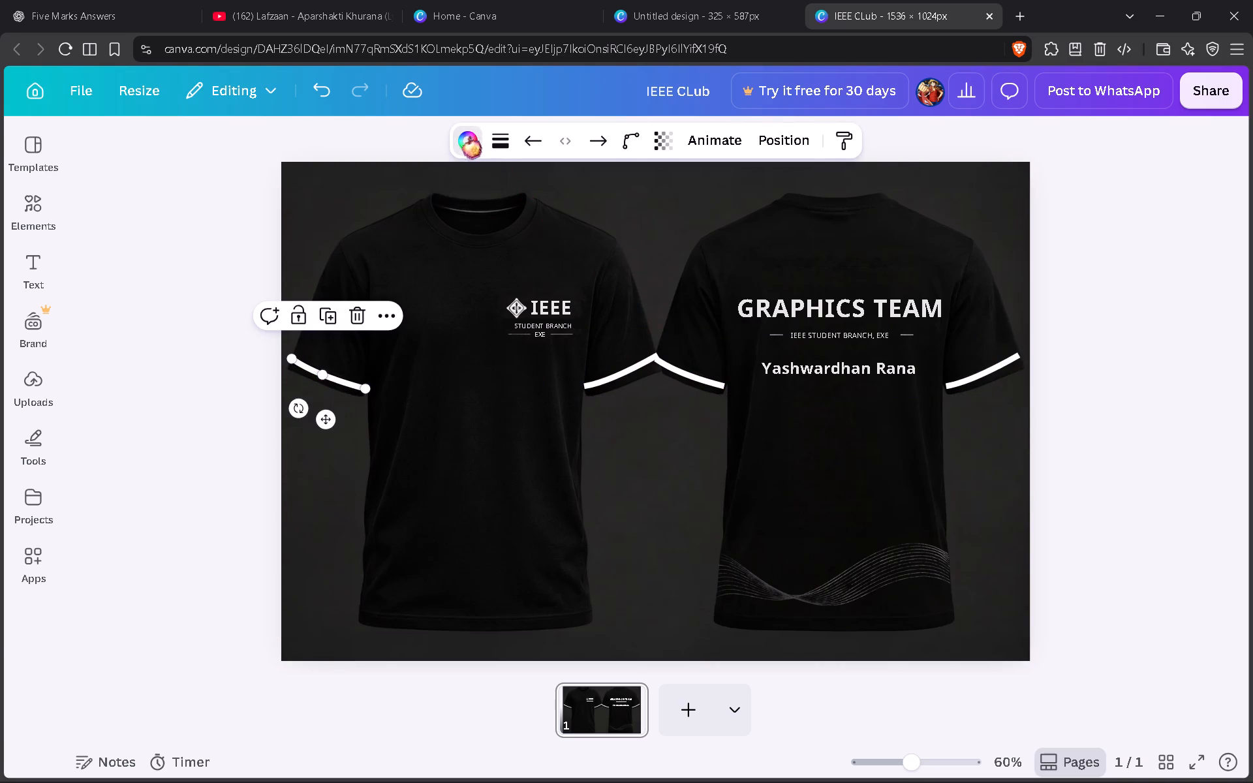
click(300, 614)
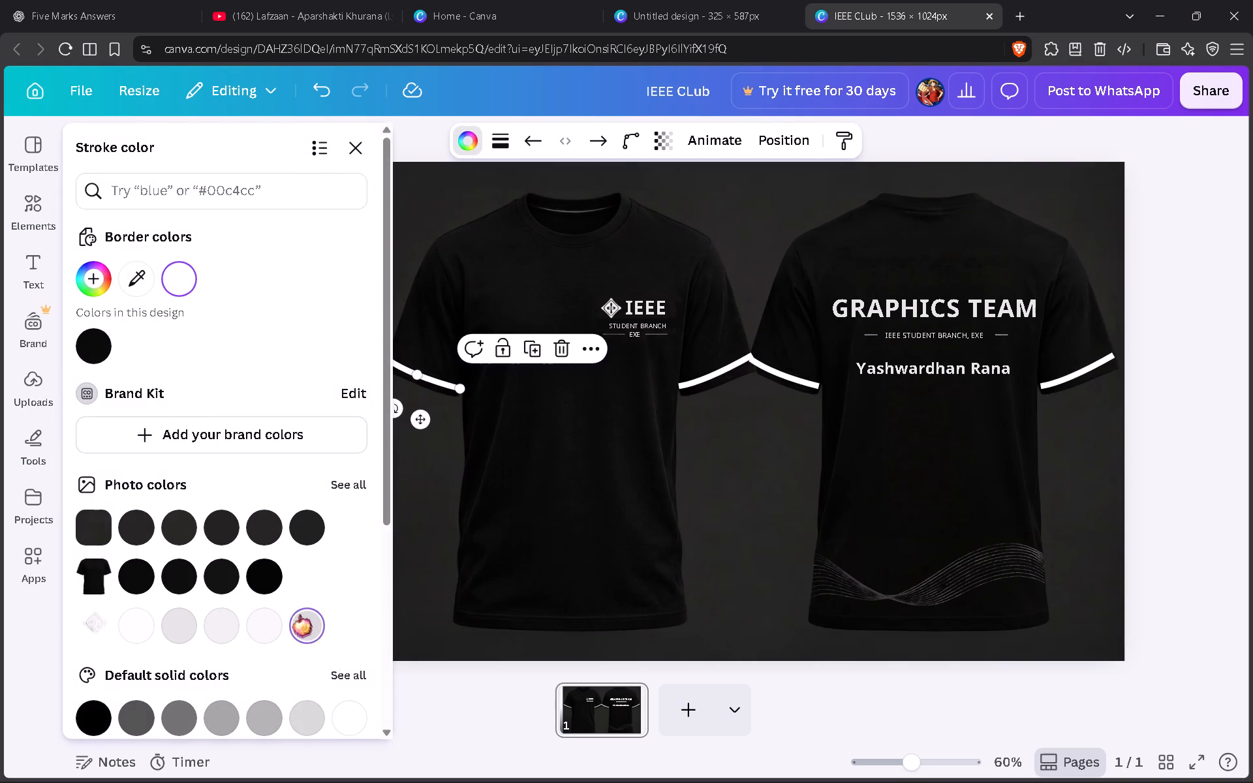
click(1204, 388)
click(1177, 388)
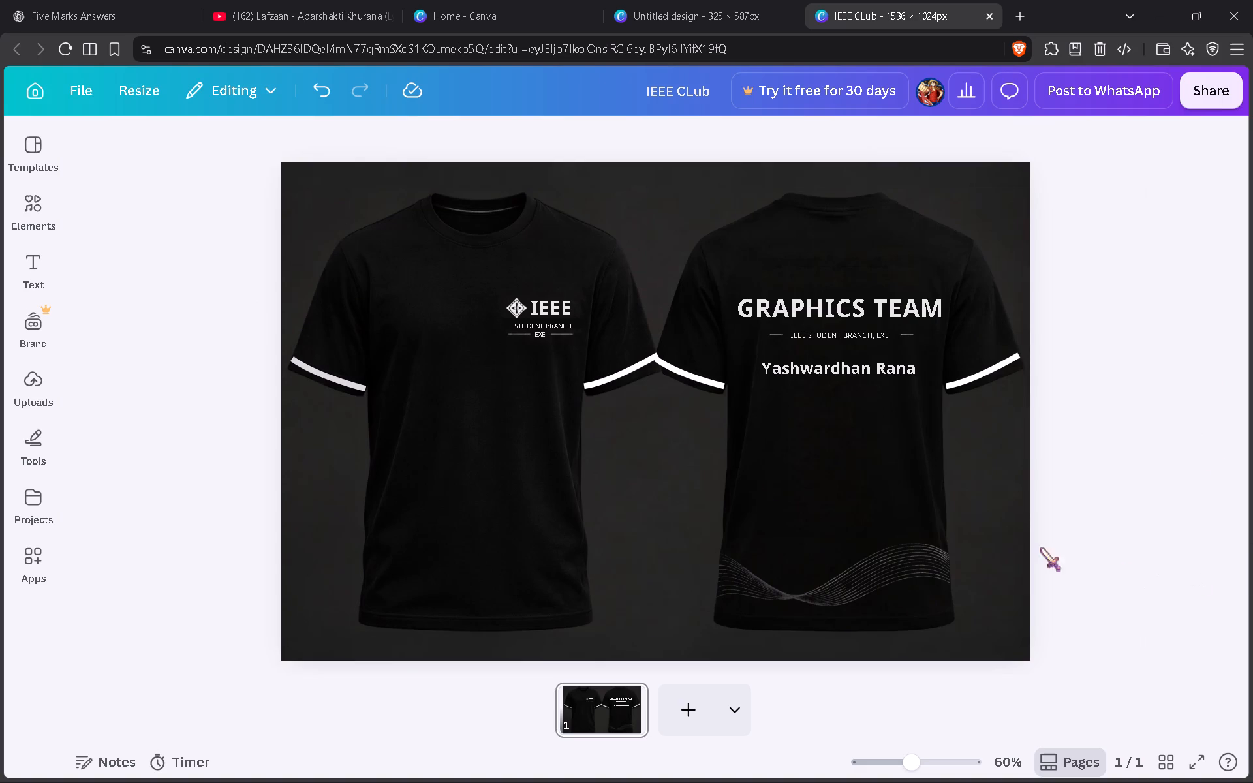
Recolour the other three sleeve stripes together with the same light grey from the photo colours.
shift+click(605, 375)
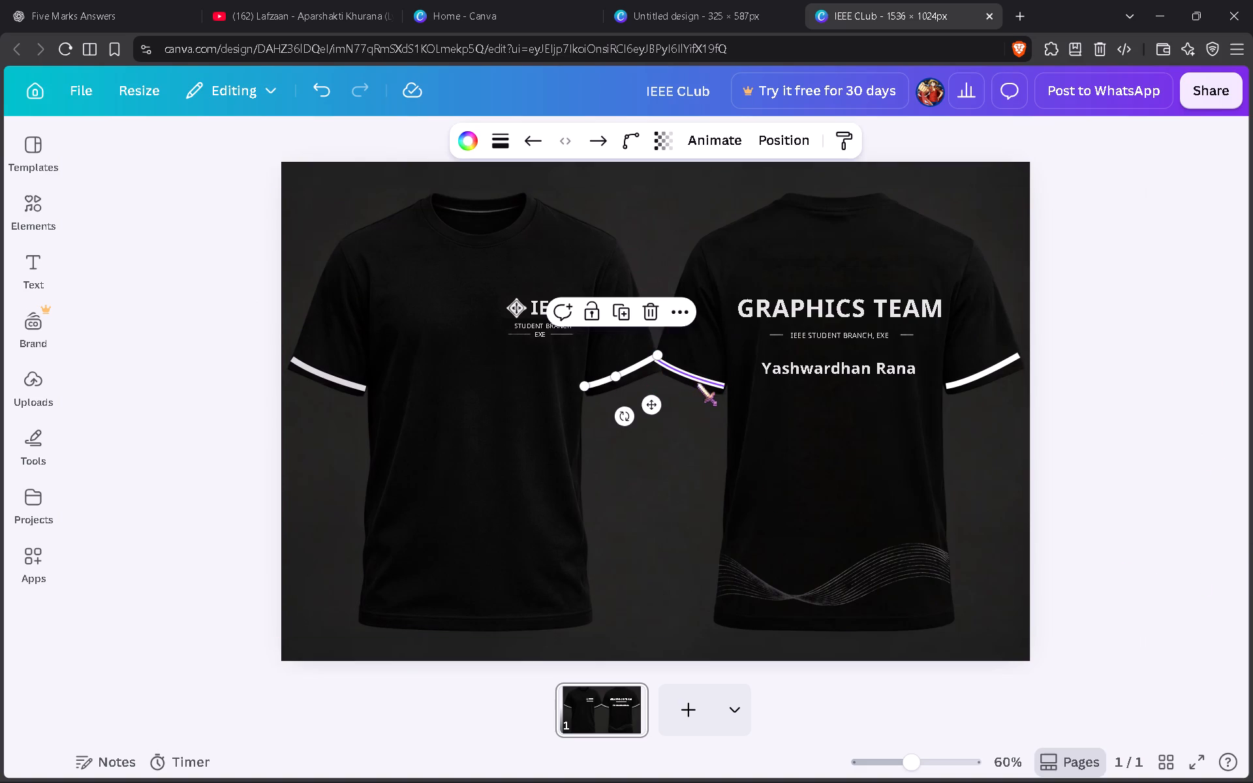
shift+click(696, 382)
shift+click(979, 376)
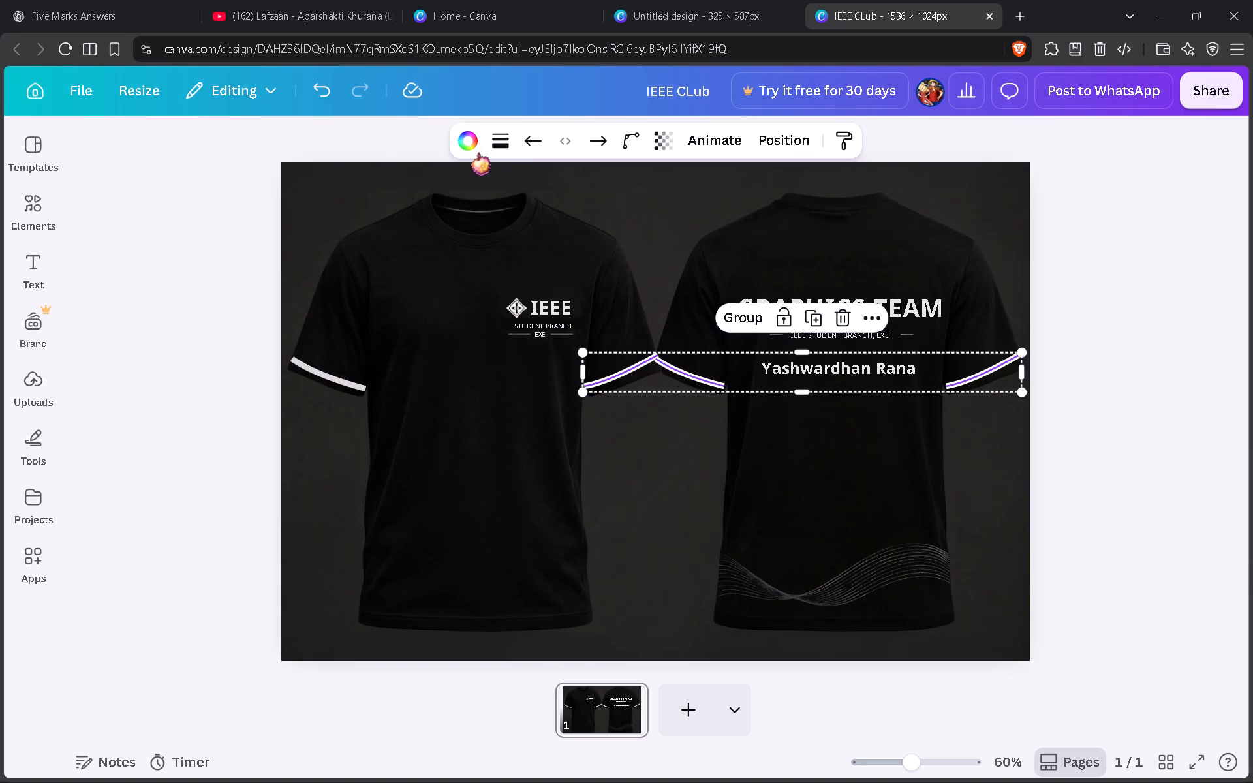
click(471, 151)
click(314, 615)
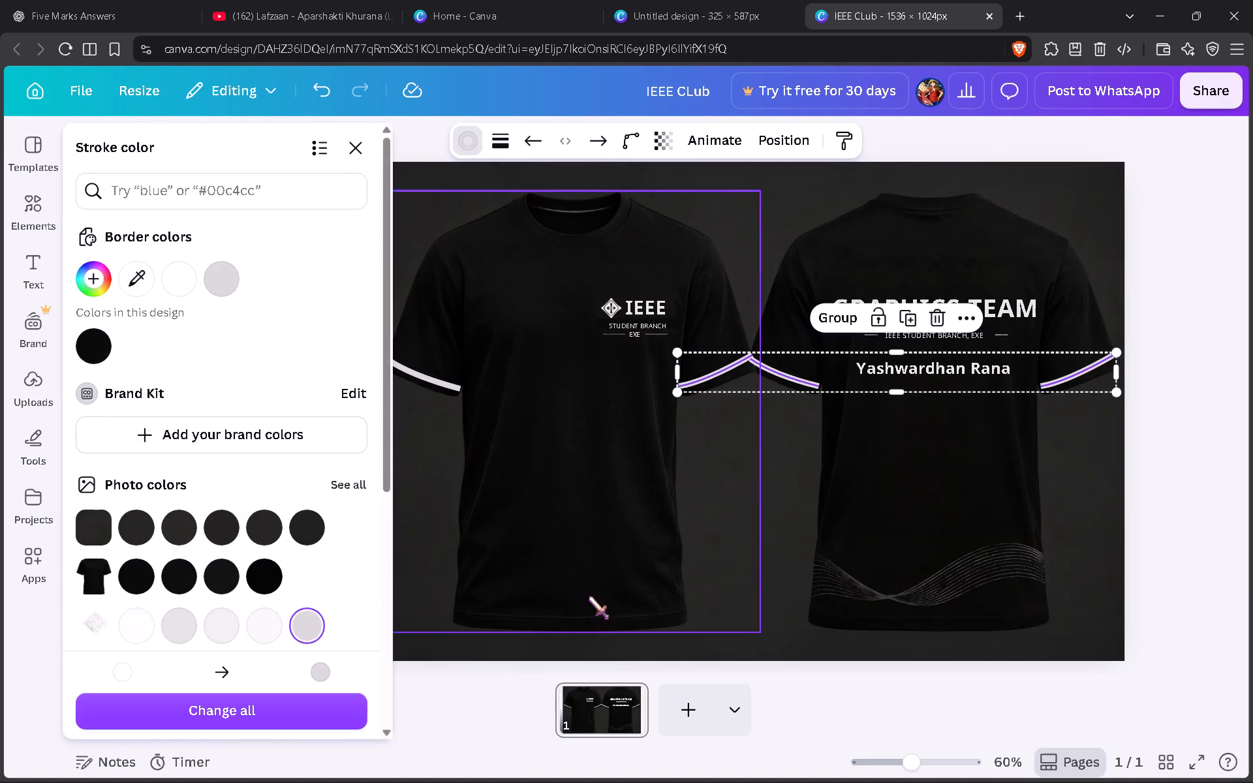
click(1207, 446)
click(1208, 446)
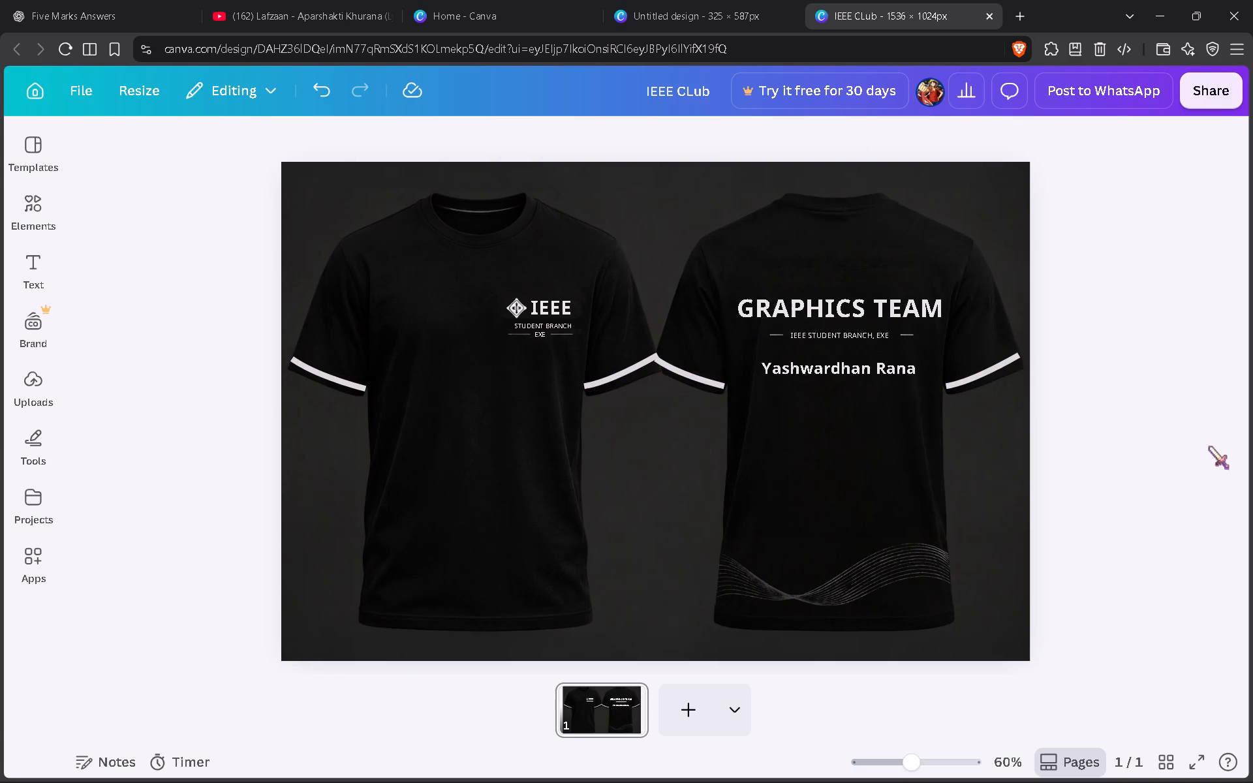
Examine the recoloured stripes and the lettering across the finished front and back shirts.
ctrl+scroll(1061, 402, up, 3)
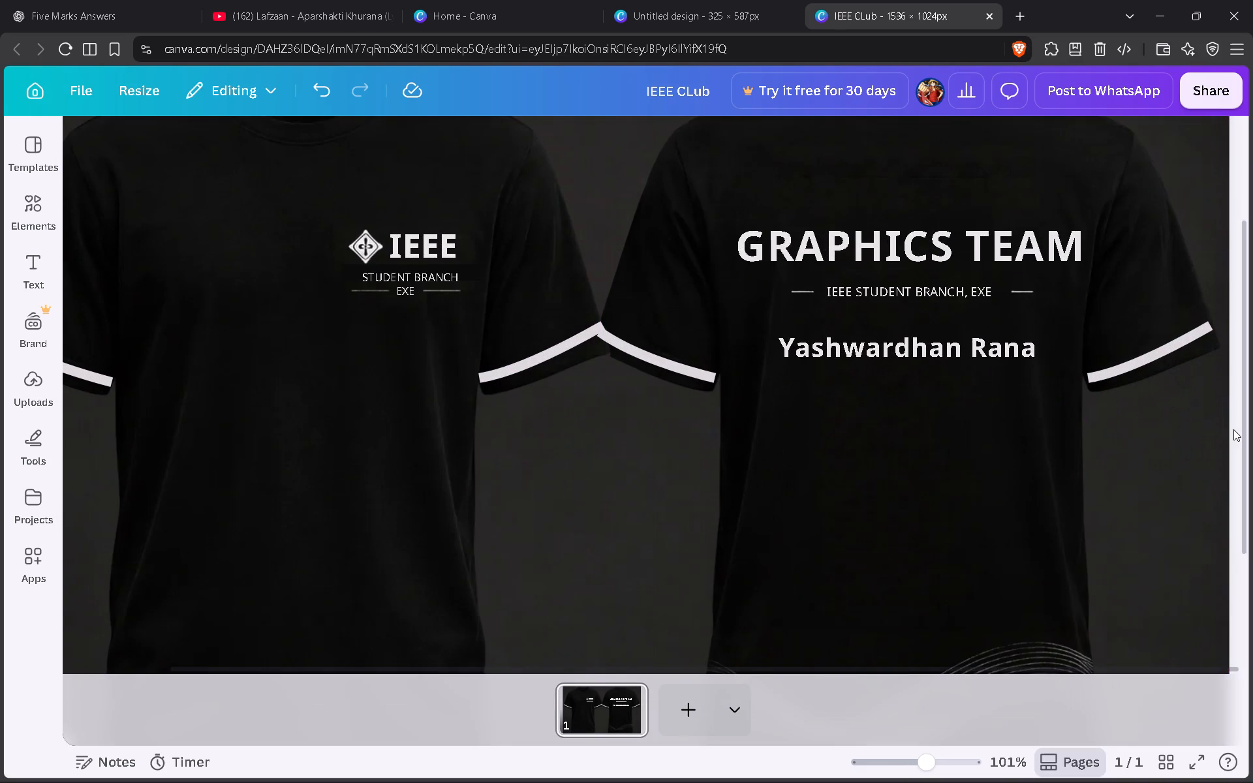
ctrl+scroll(1233, 429, down, 2)
ctrl+scroll(1252, 402, up, 1)
scroll(1211, 408, down, 1)
ctrl+scroll(1211, 408, up, 1)
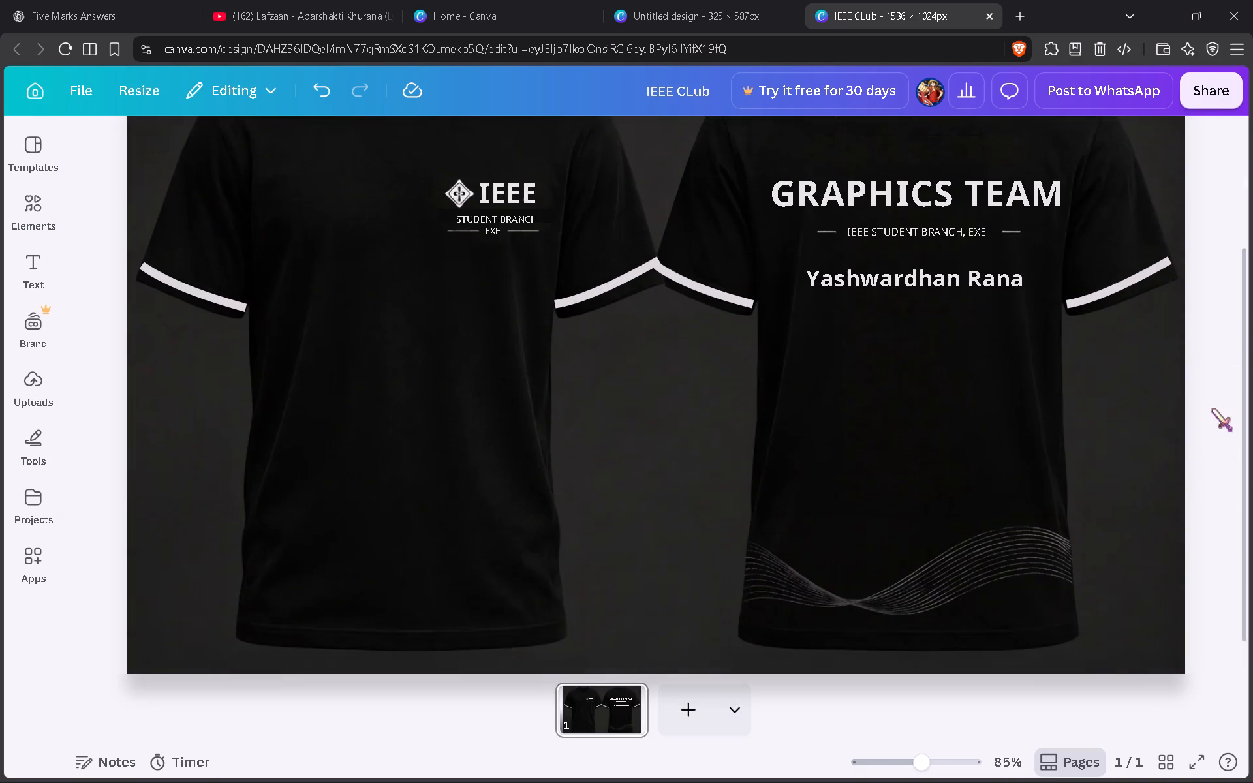
ctrl+scroll(1211, 408, down, 3)
click(1195, 409)
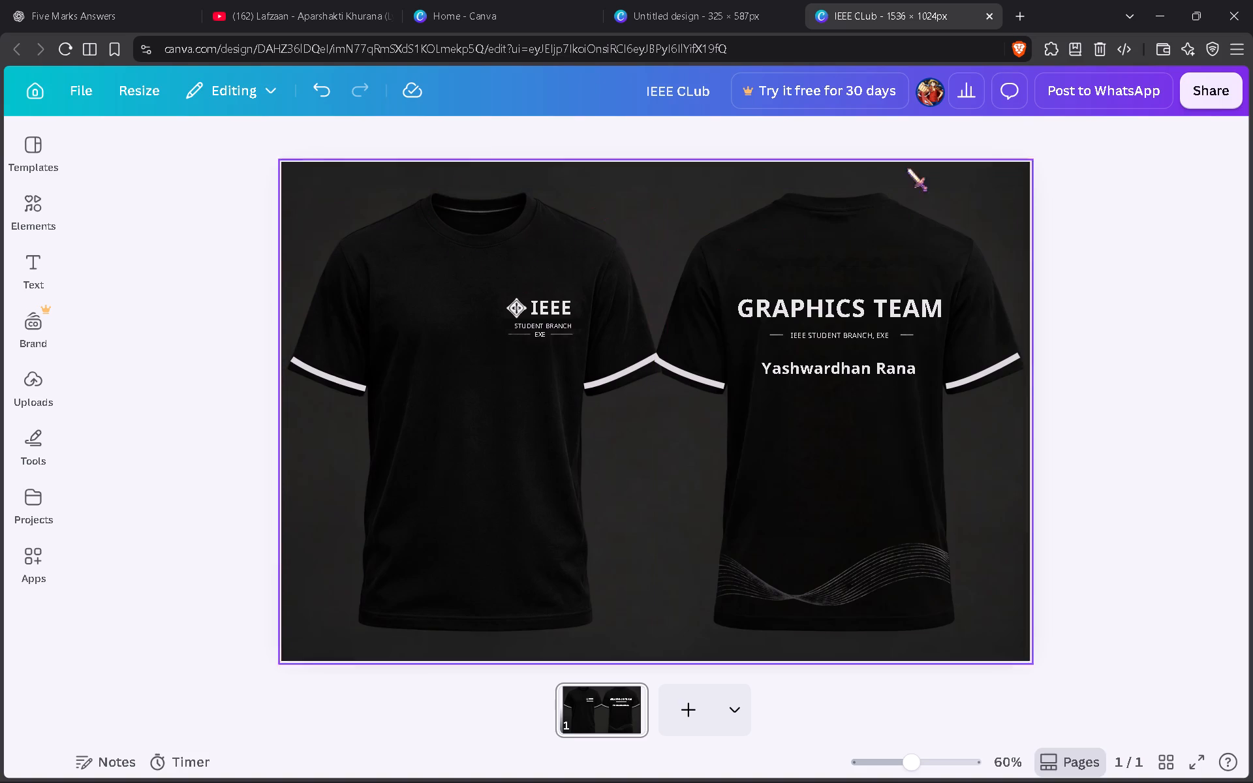
Open the design's sharing options and copy its link.
click(1186, 90)
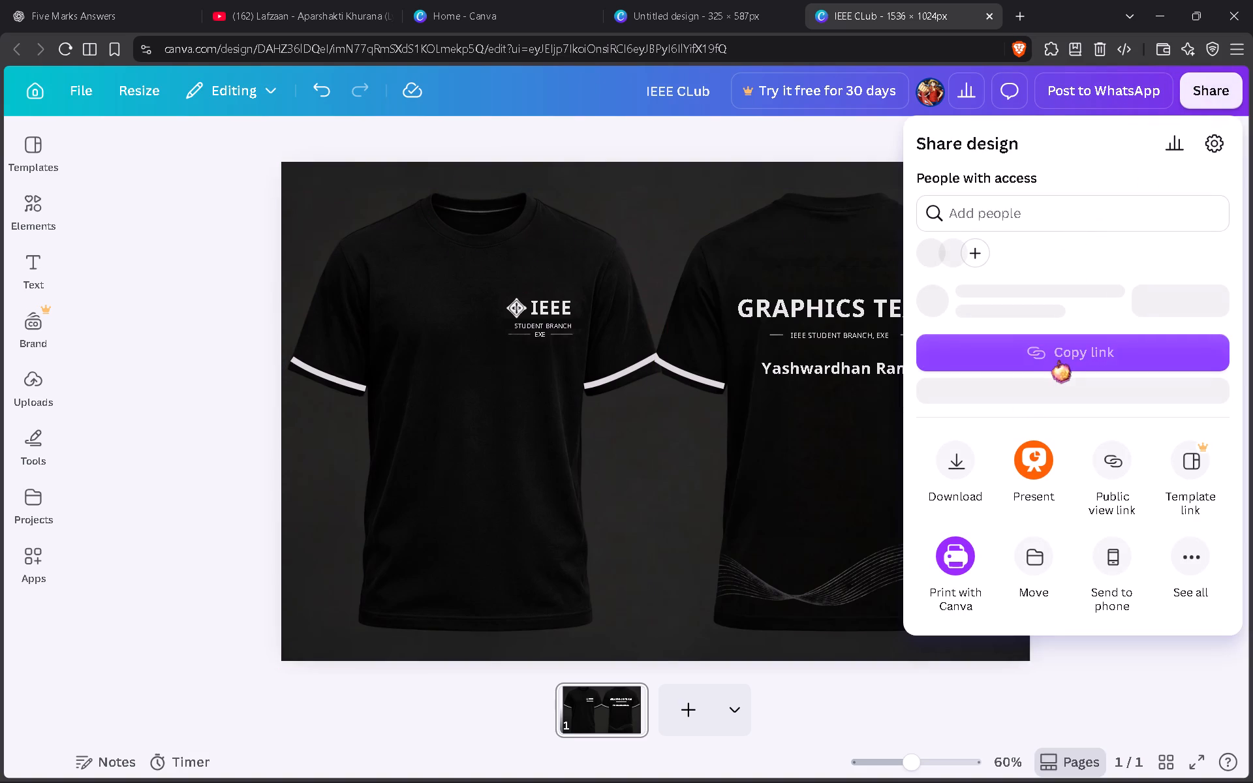
click(1059, 350)
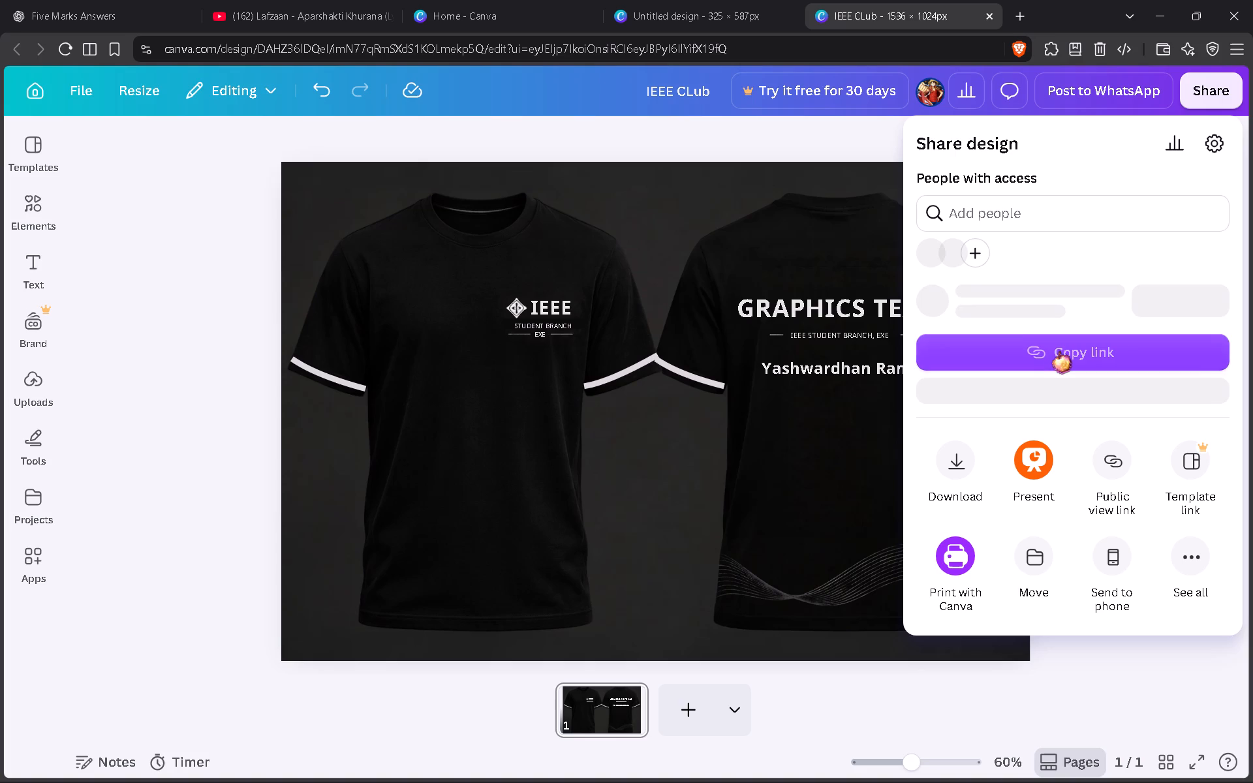
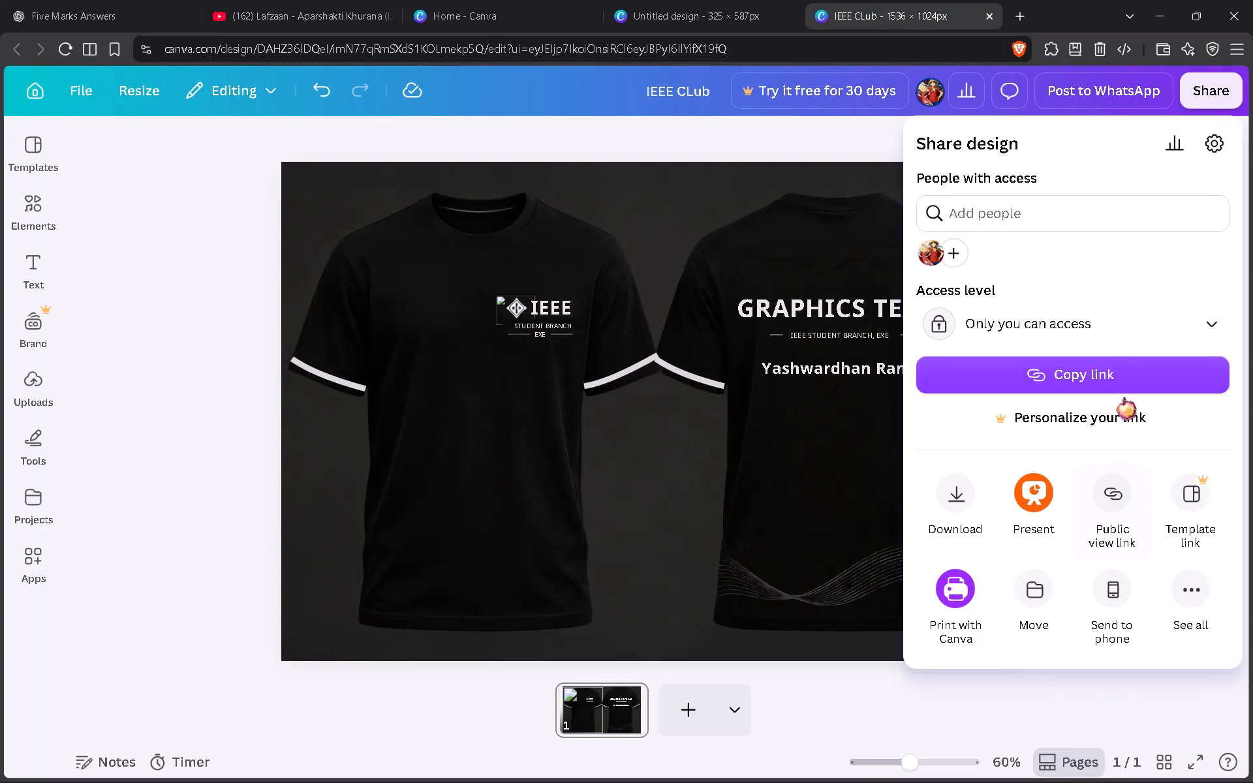
Set the design's access level to anyone with the link, with view-only permission, and copy the link.
click(1051, 322)
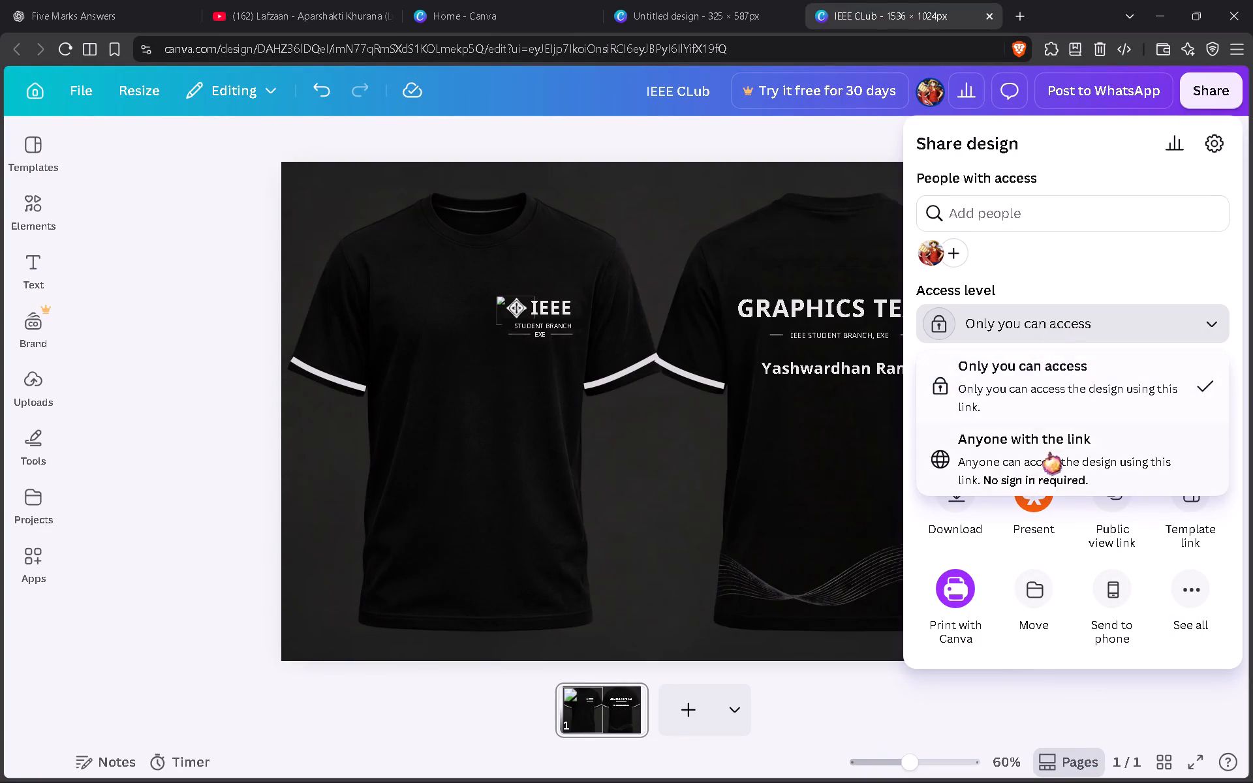
click(1049, 452)
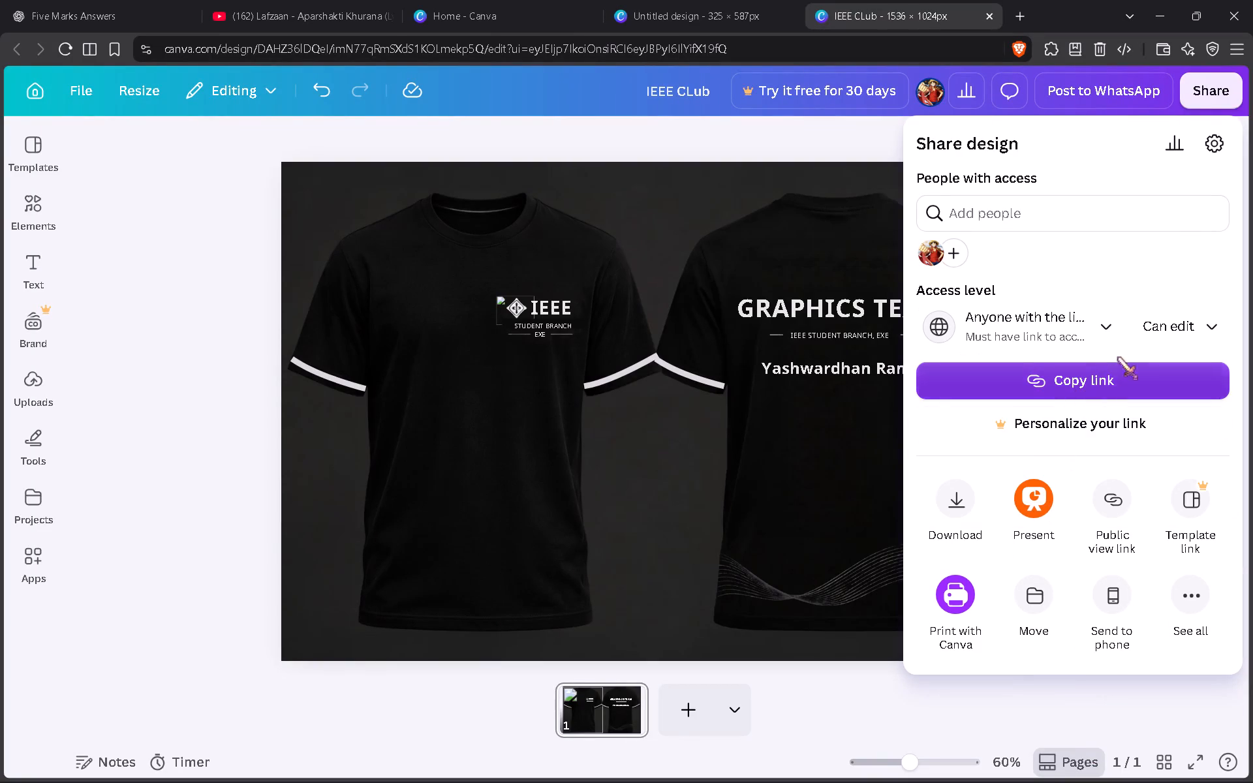
click(1165, 328)
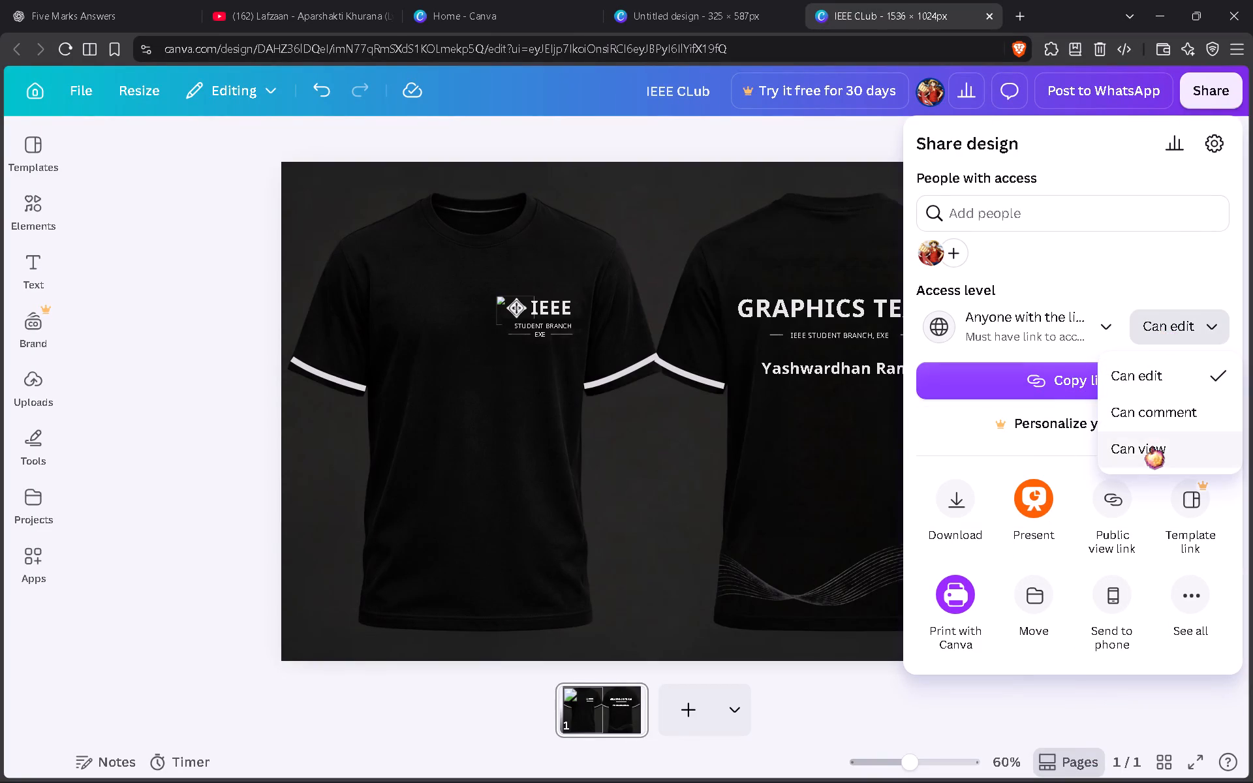
click(1152, 446)
click(1012, 369)
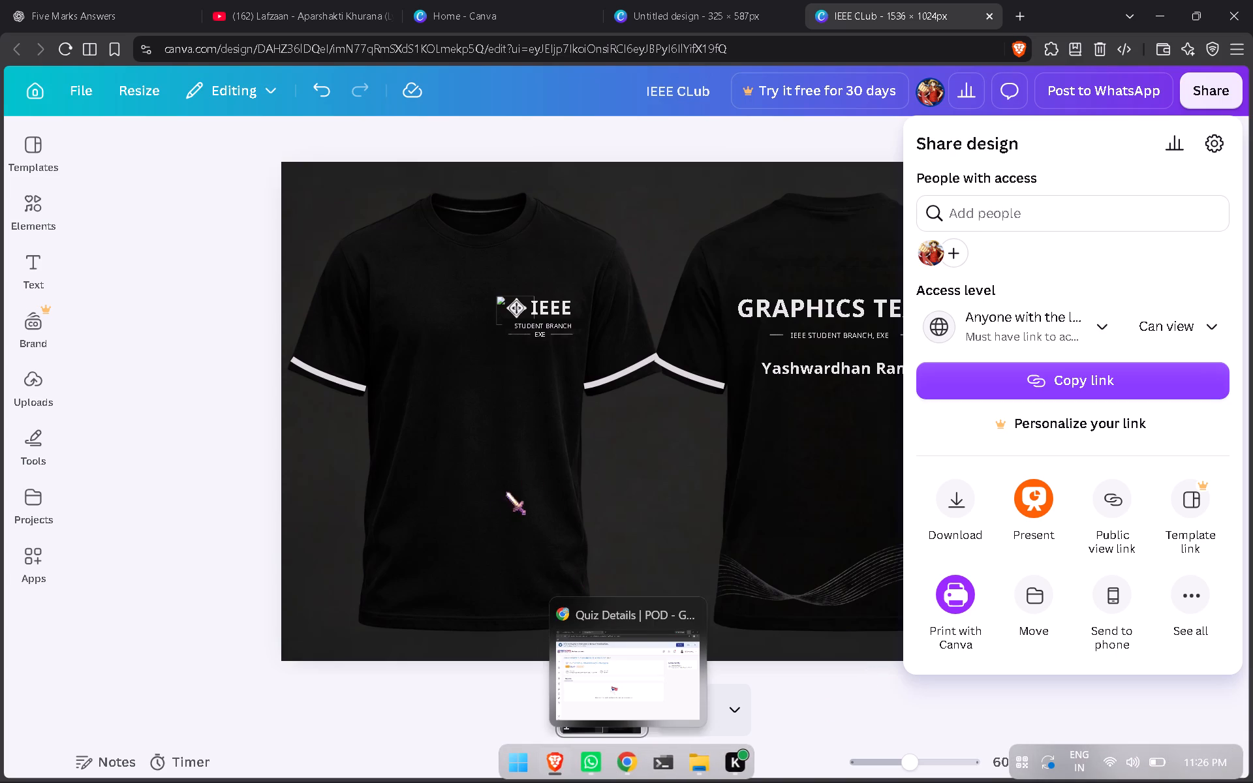
Check the emblem image on the front shirt's chest and reload the T-shirt design.
click(436, 662)
click(562, 701)
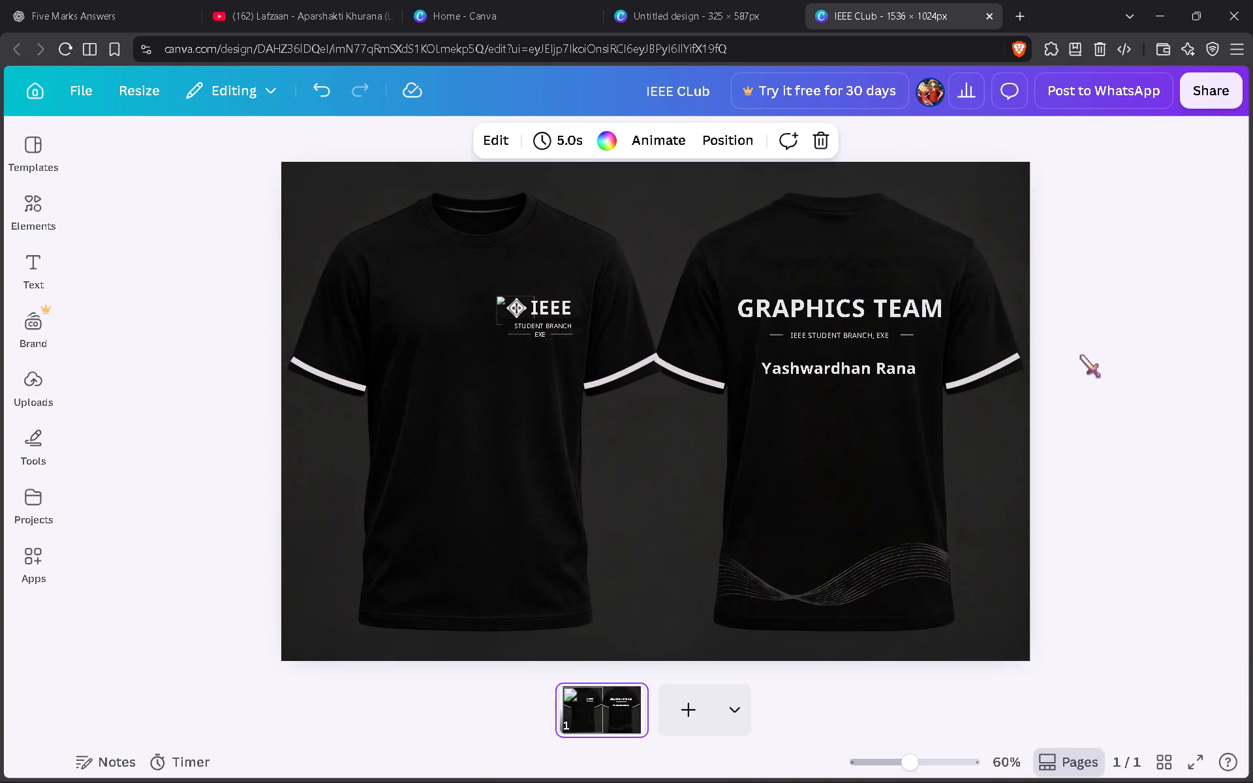
click(508, 305)
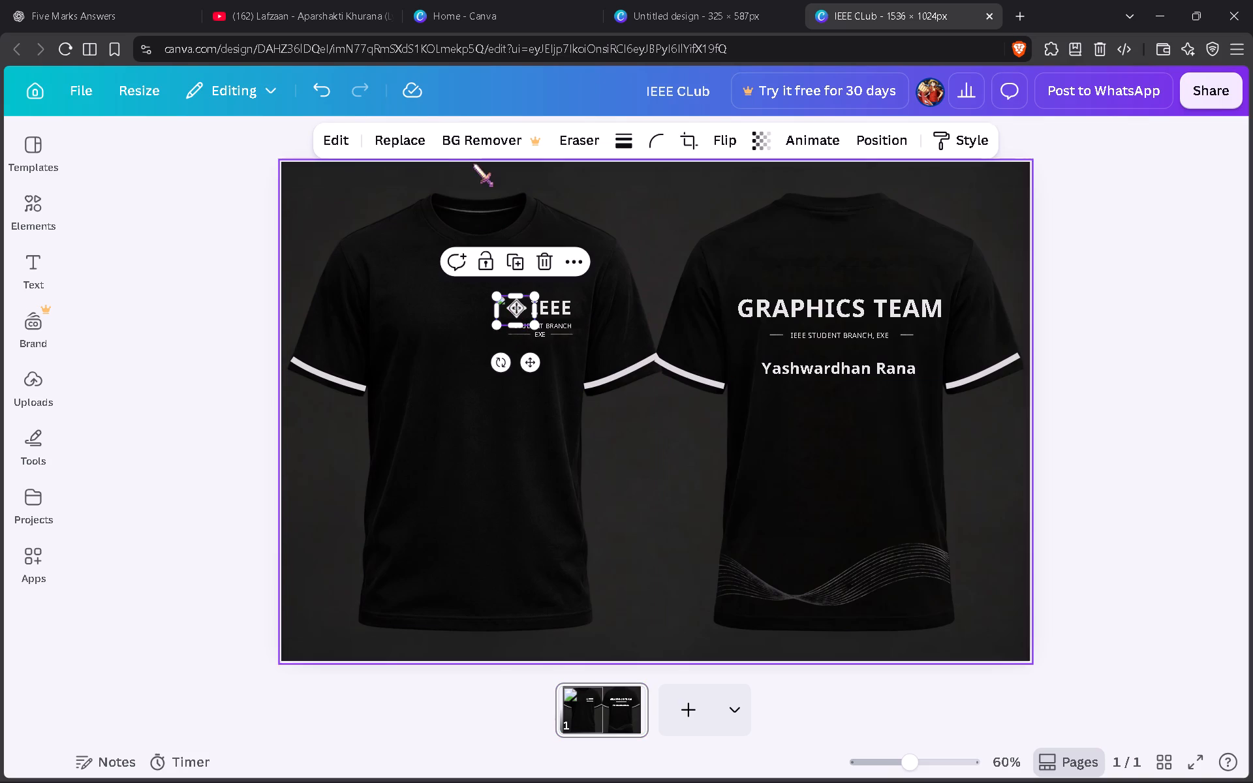
click(61, 53)
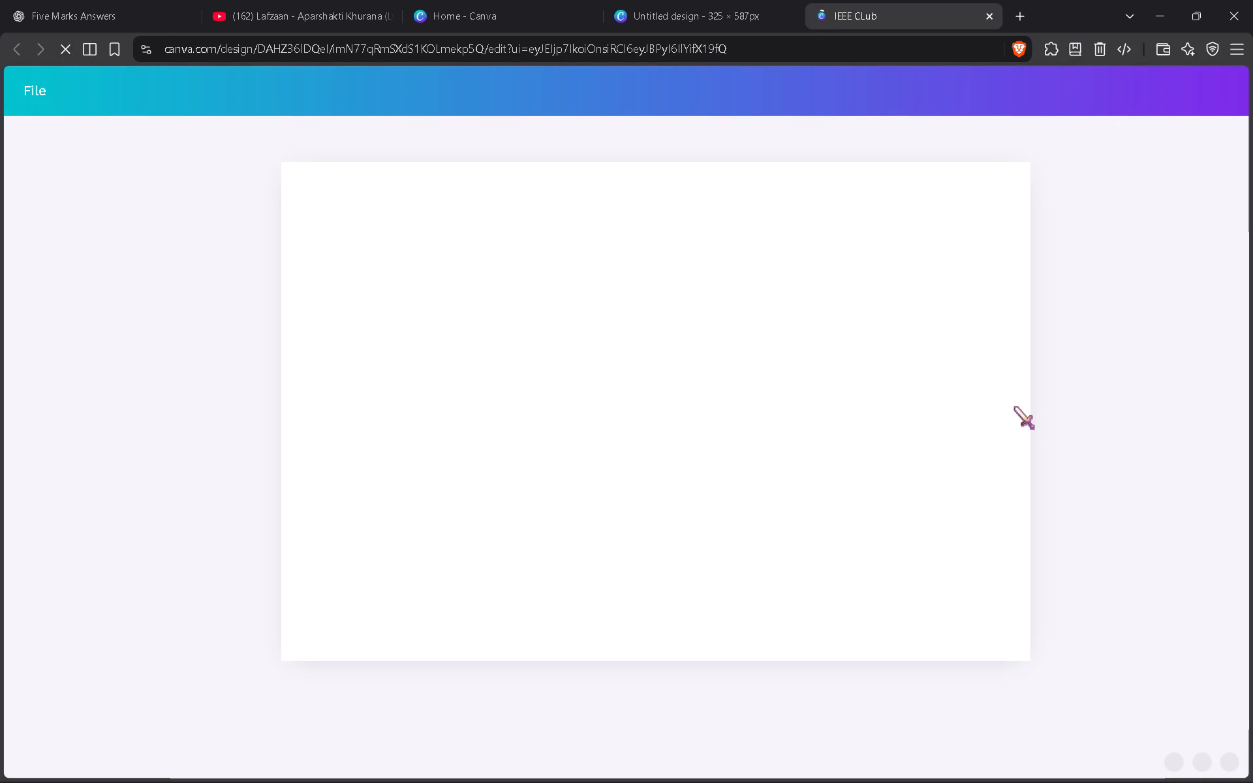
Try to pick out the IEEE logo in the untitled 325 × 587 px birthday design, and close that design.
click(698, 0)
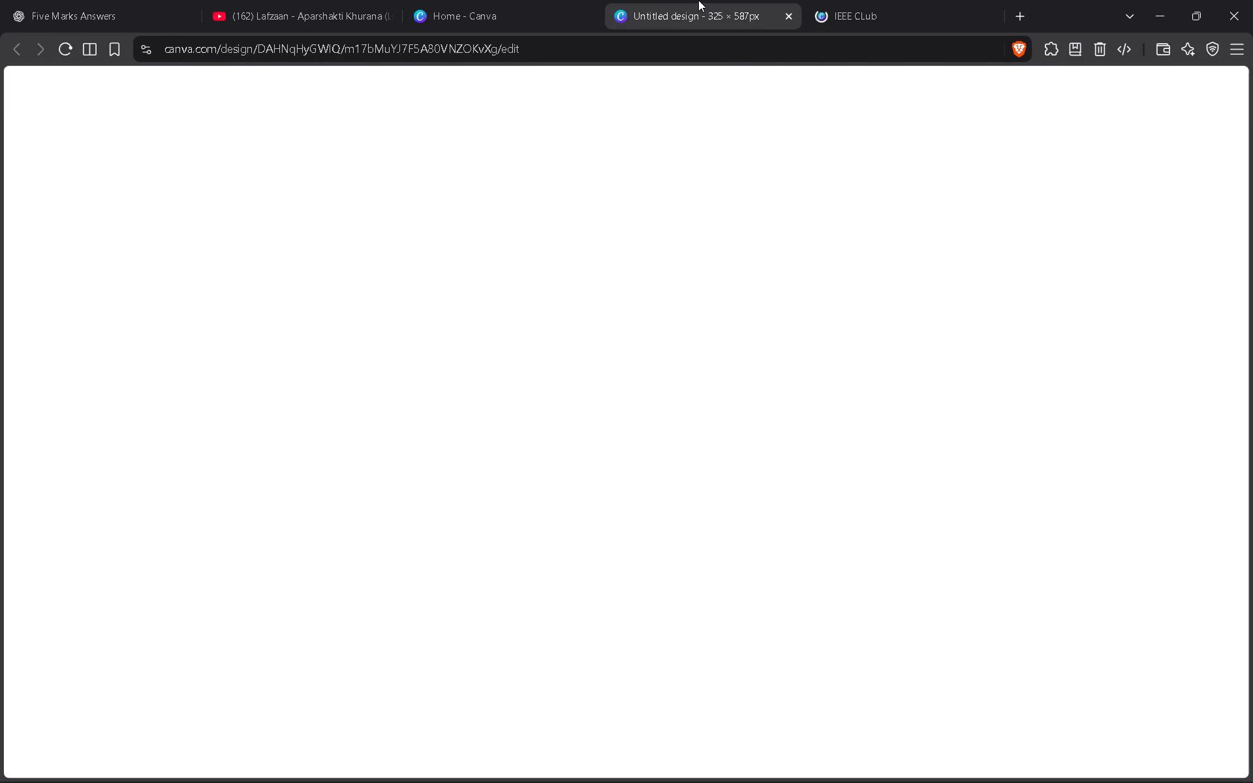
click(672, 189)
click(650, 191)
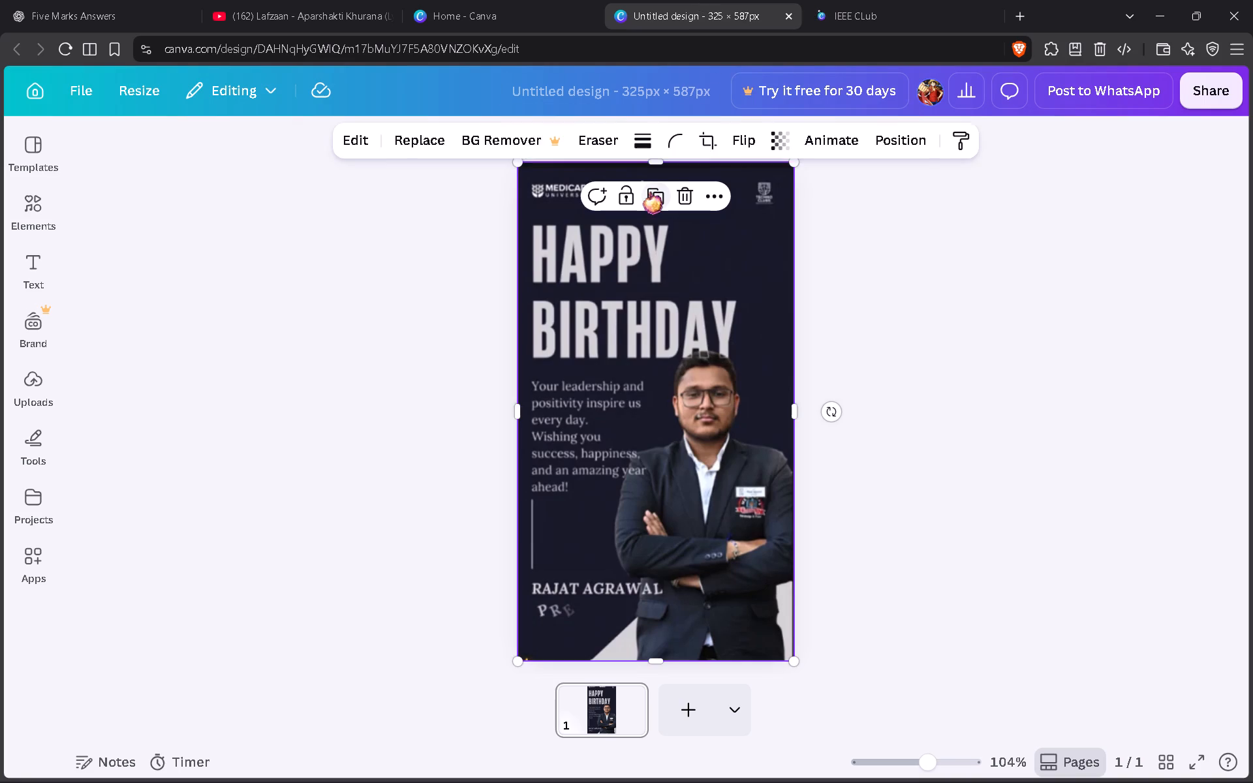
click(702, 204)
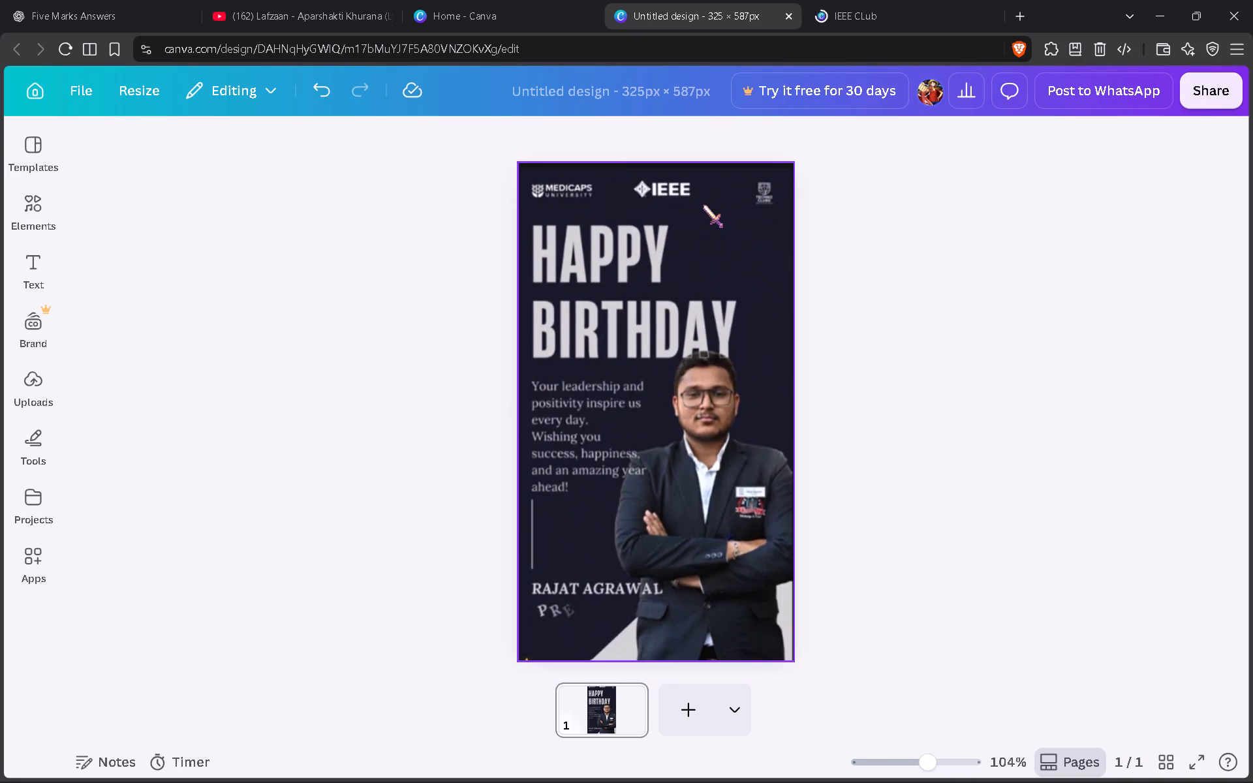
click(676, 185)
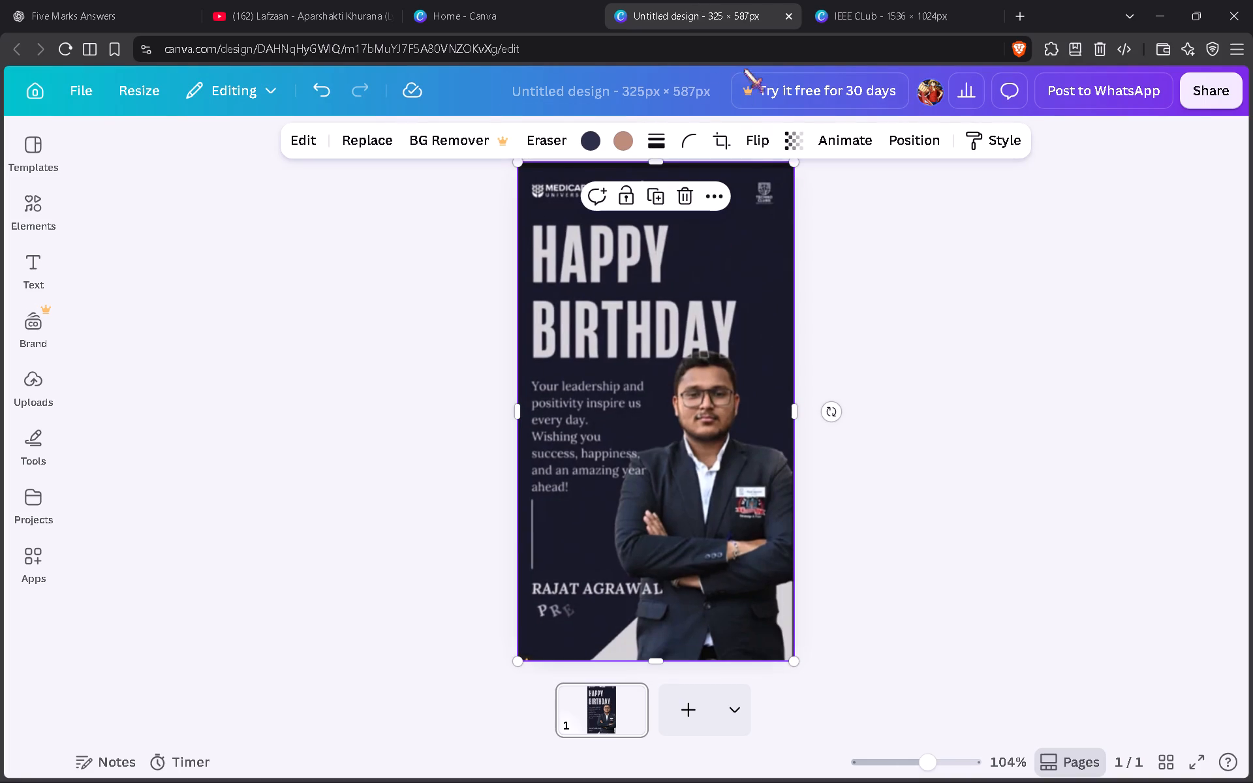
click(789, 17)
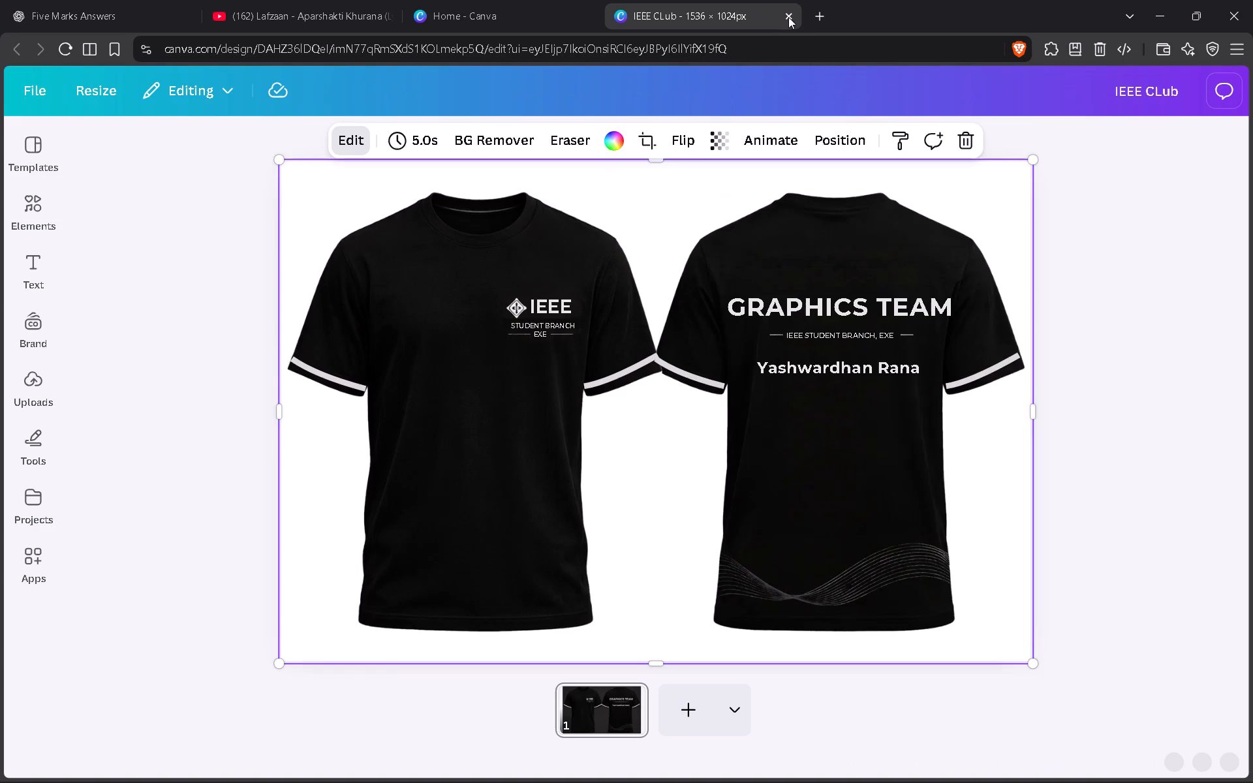
Open the 1080 × 1920 px birthday design, copy its white IEEE logo and paste it into the IEEE CLub T-shirt design.
click(497, 0)
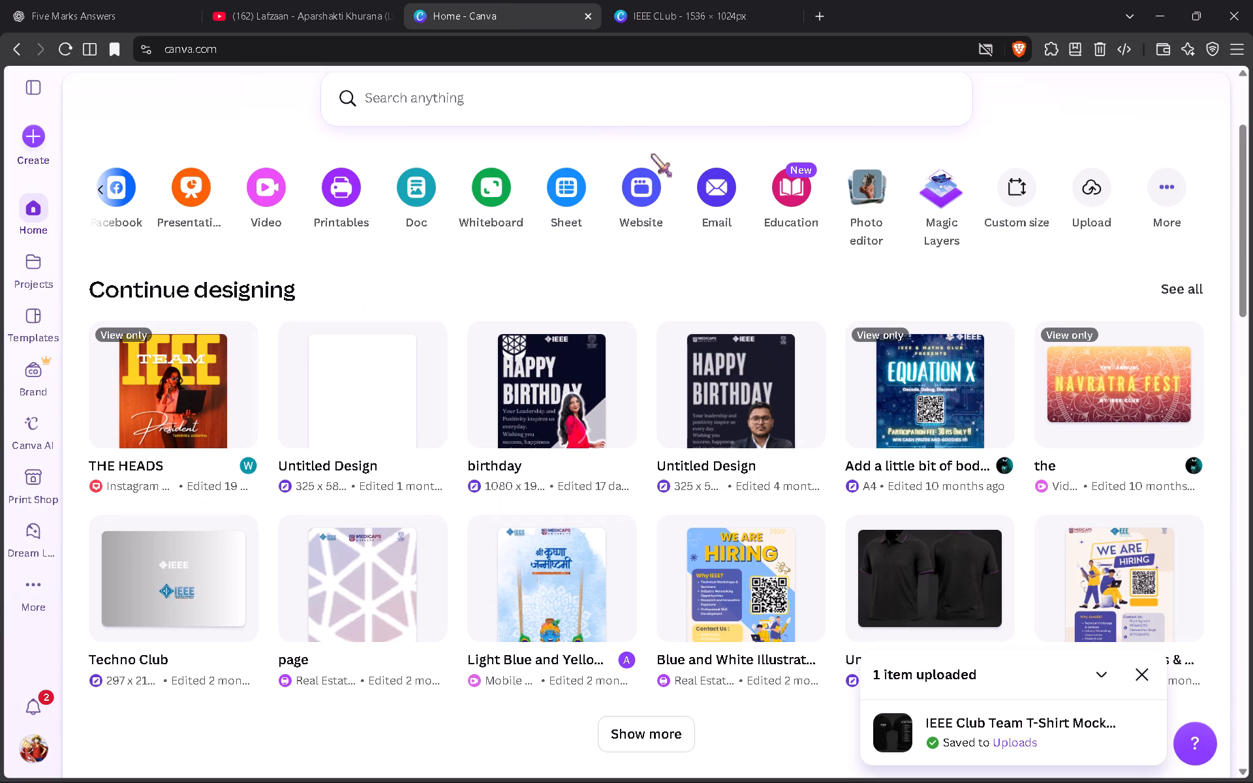
click(574, 403)
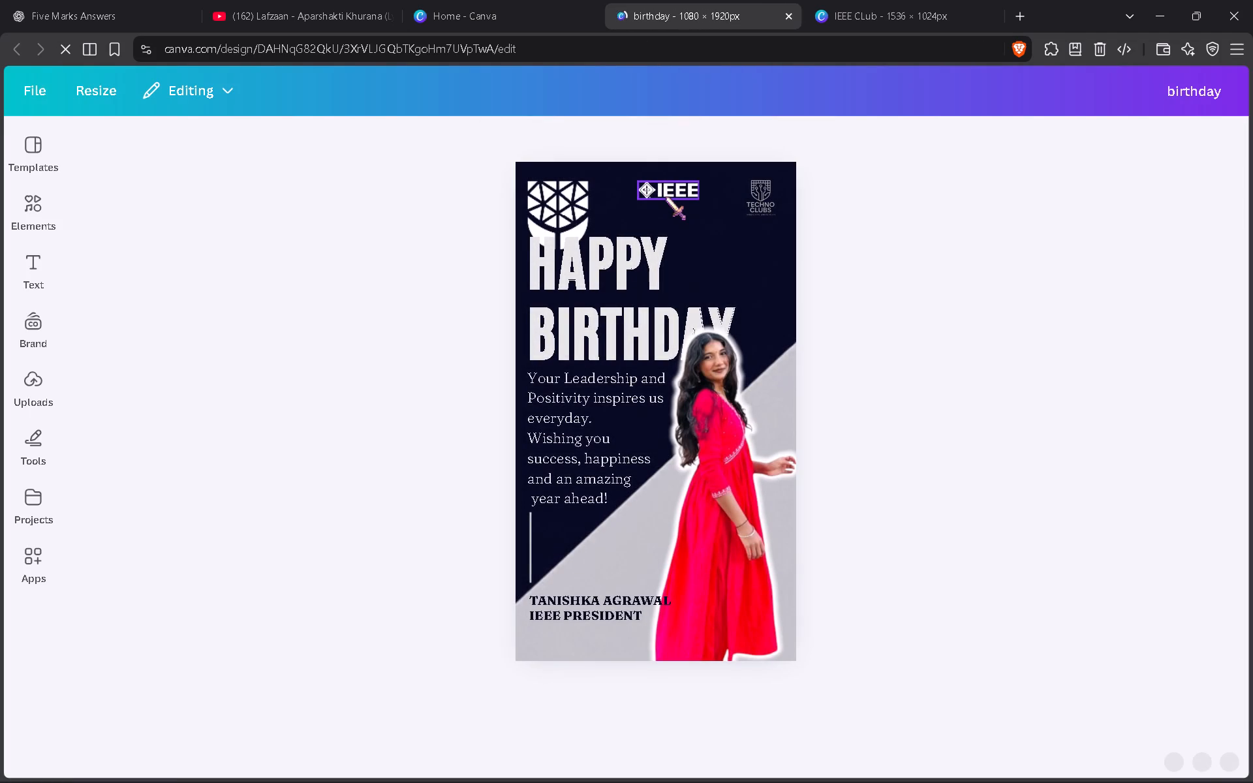
click(675, 179)
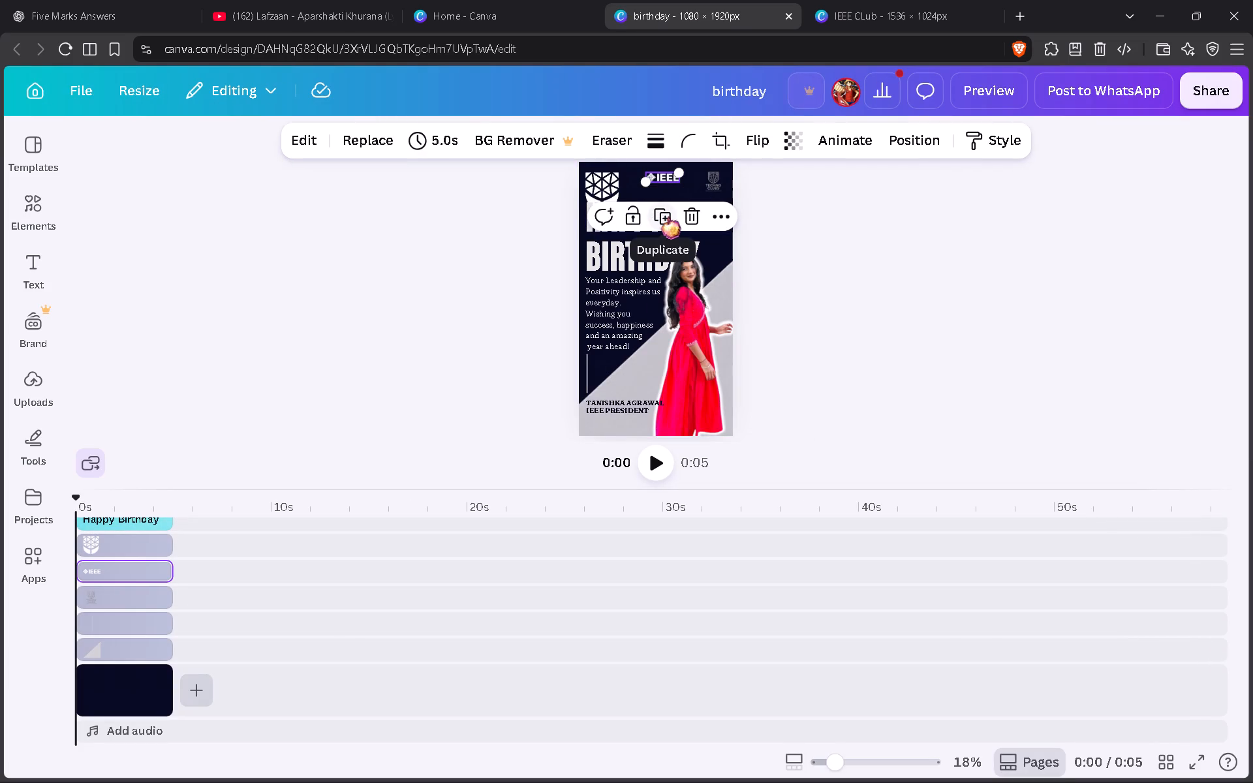
key(ctrl+c)
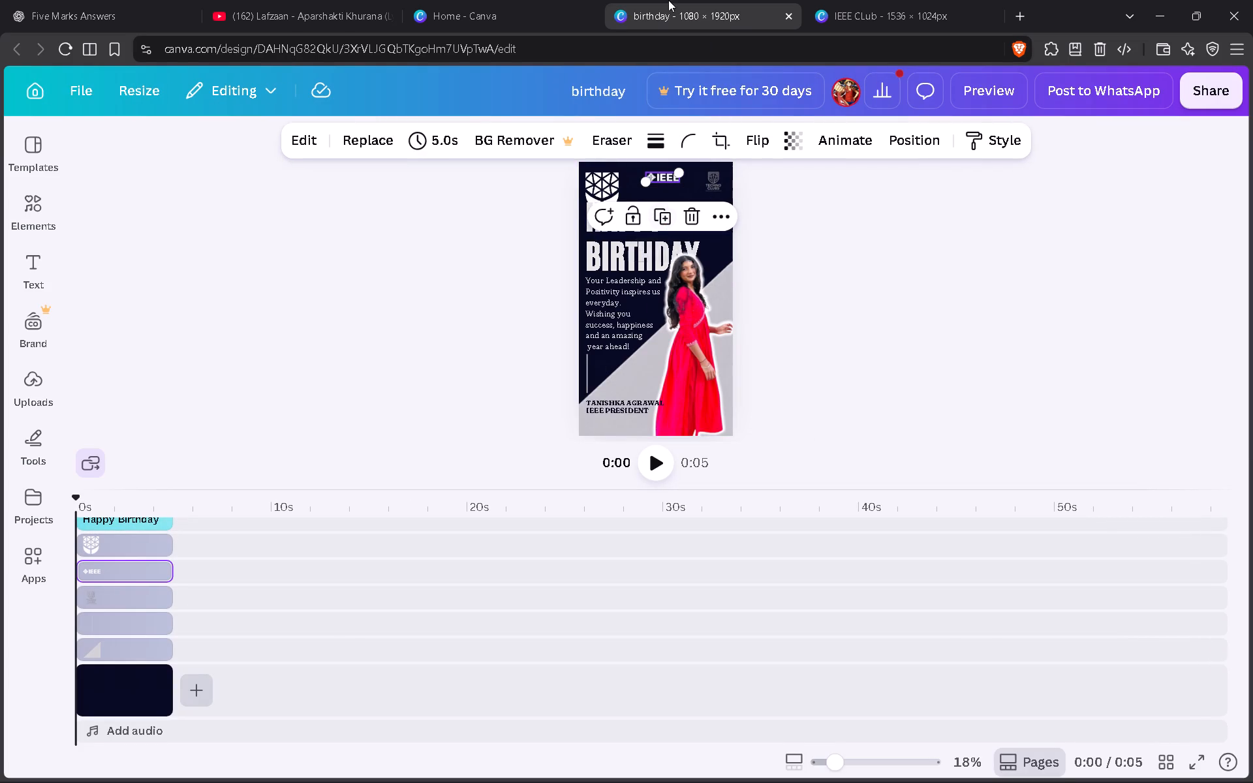
click(814, 0)
click(585, 305)
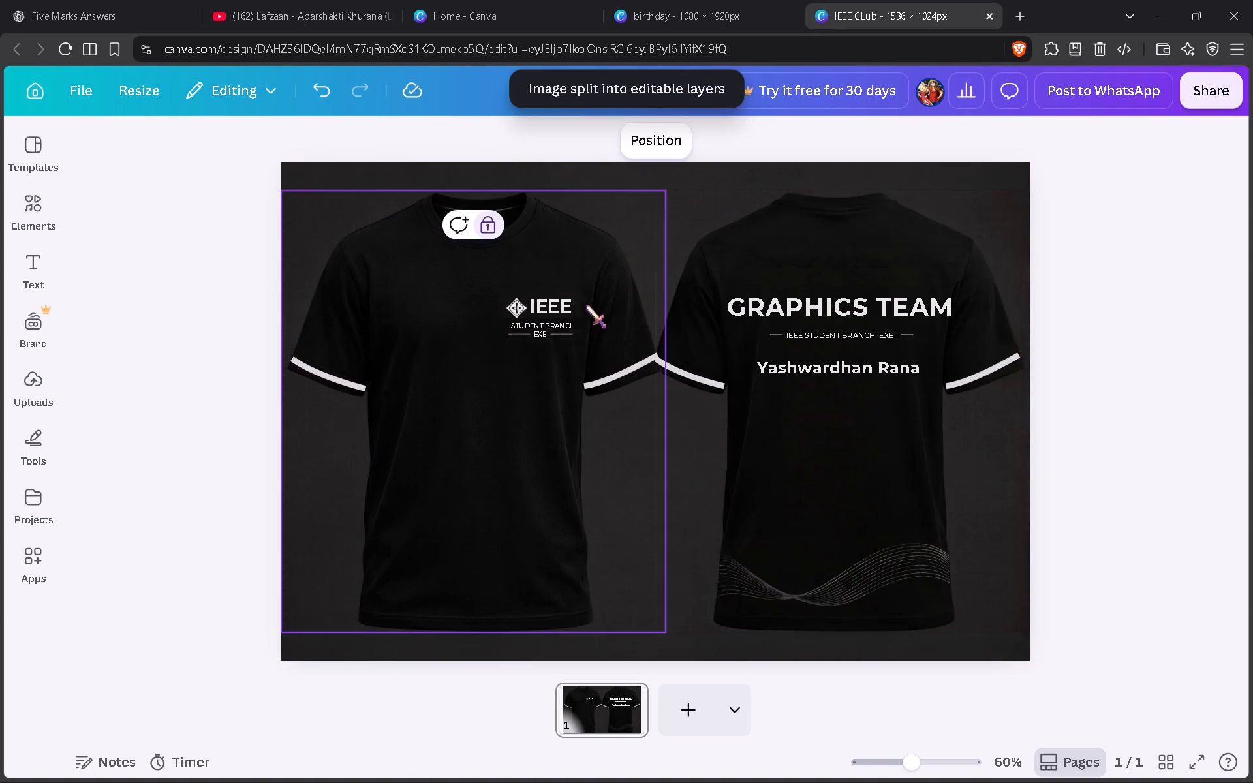
key(ctrl+v)
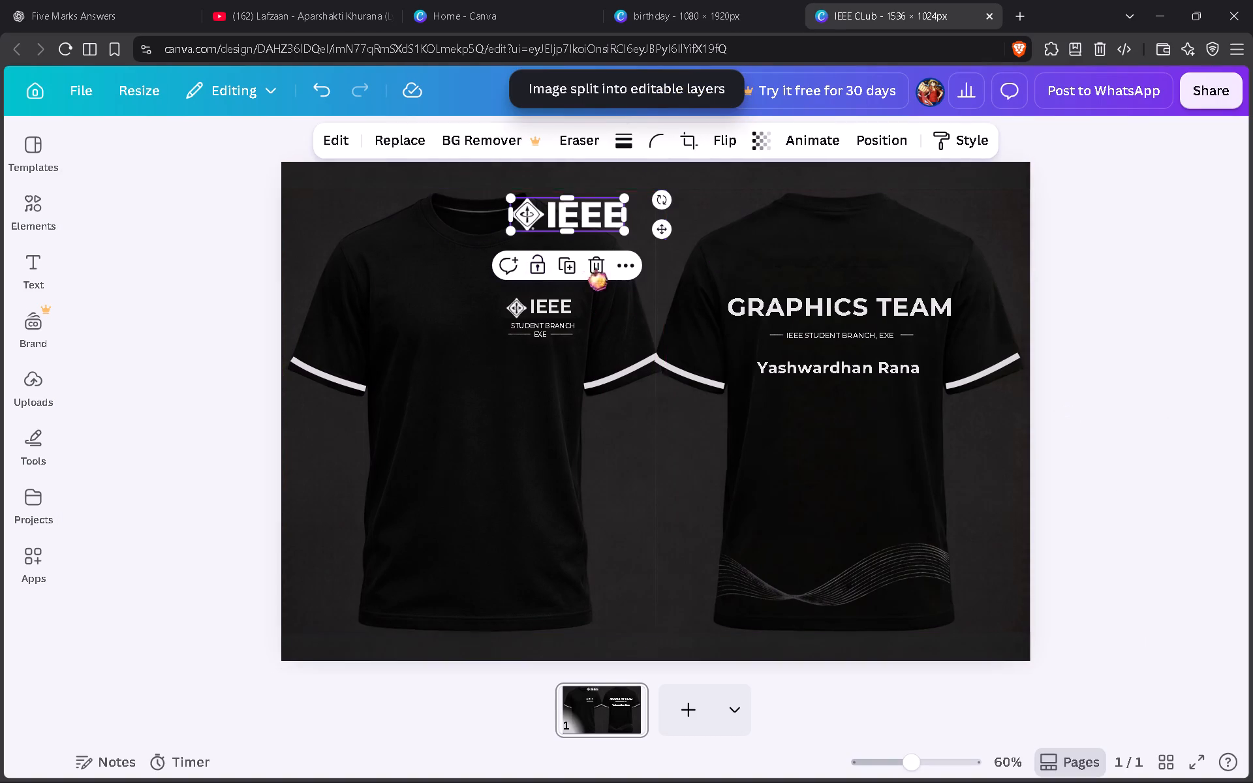
Delete the old IEEE text and the diamond emblem from the front shirt's chest.
click(551, 309)
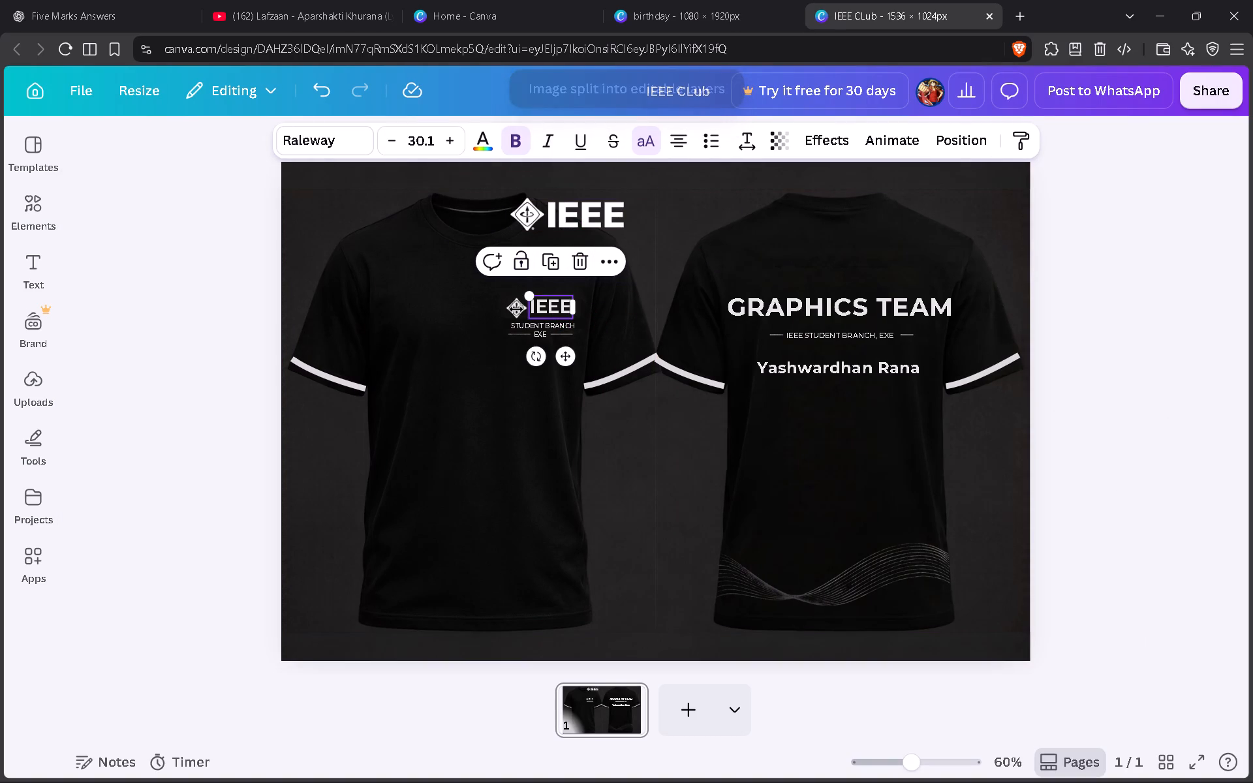
click(577, 264)
click(523, 300)
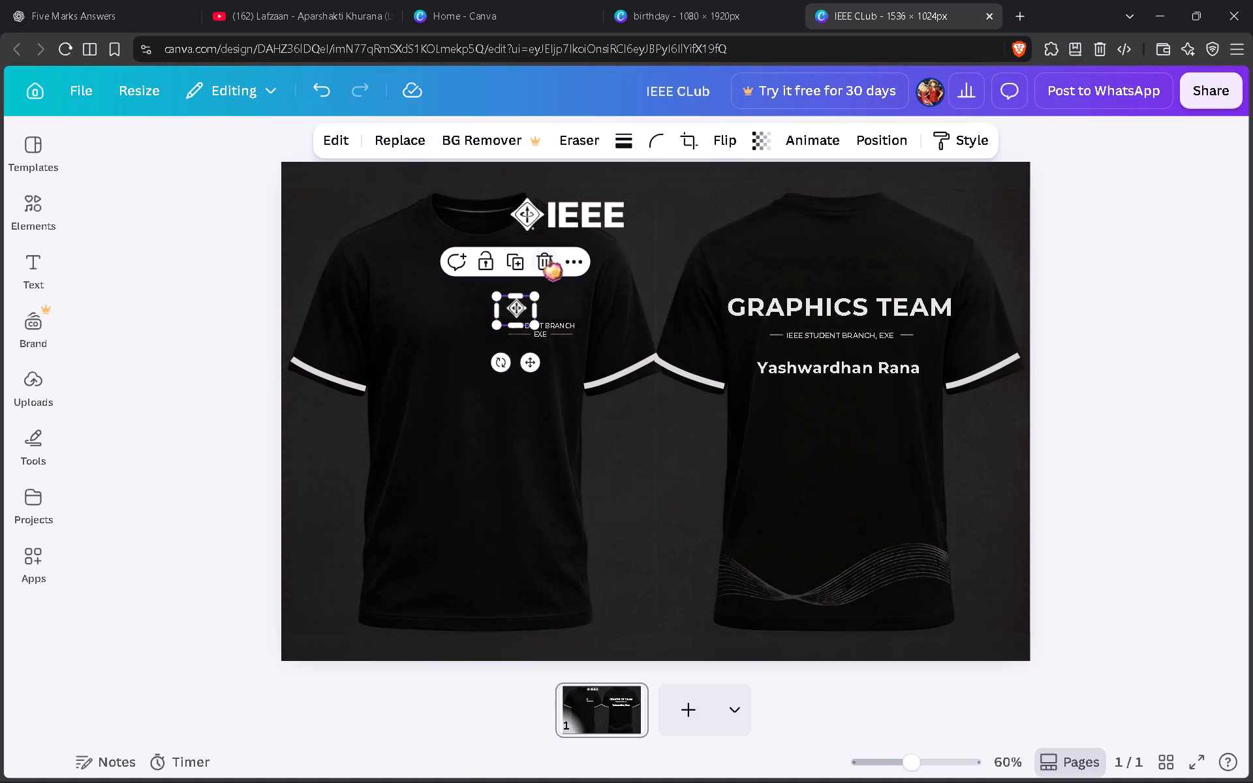
click(551, 255)
Move the pasted IEEE logo down to sit just above the STUDENT BRANCH text on the front shirt.
drag(574, 202, 560, 275)
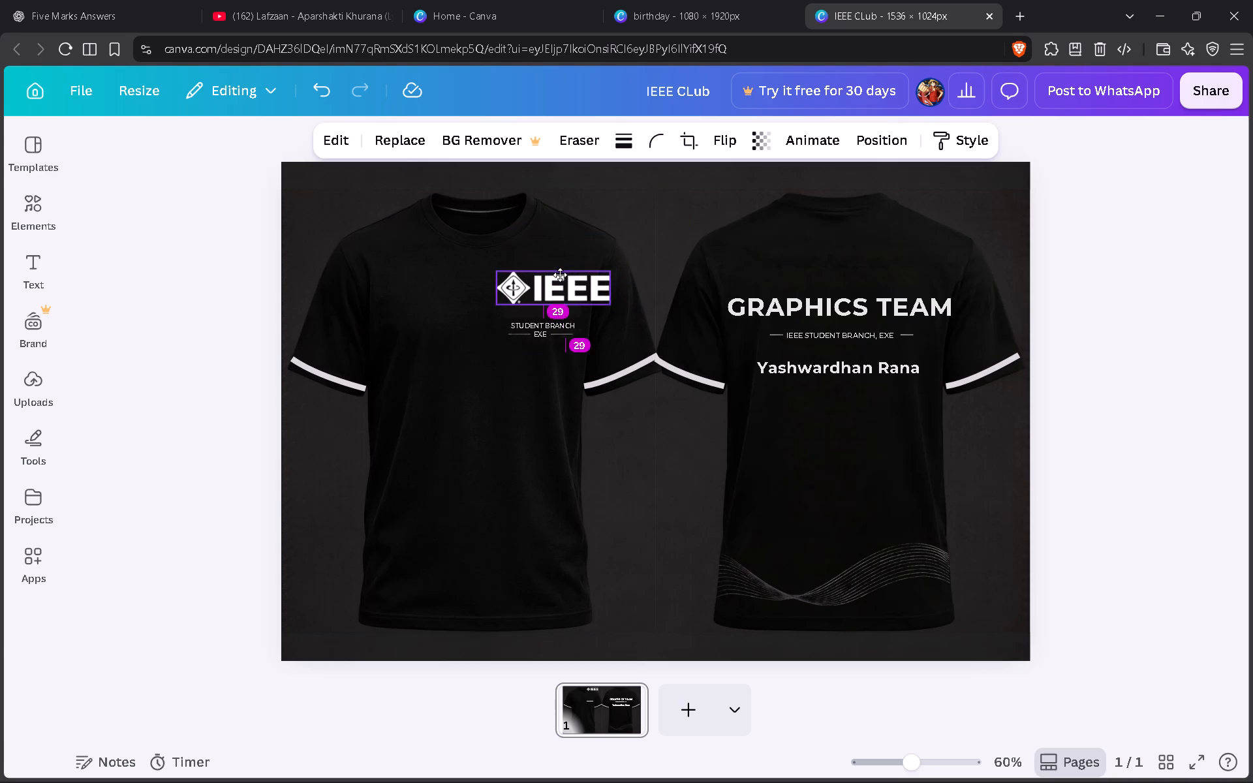
drag(560, 275, 557, 285)
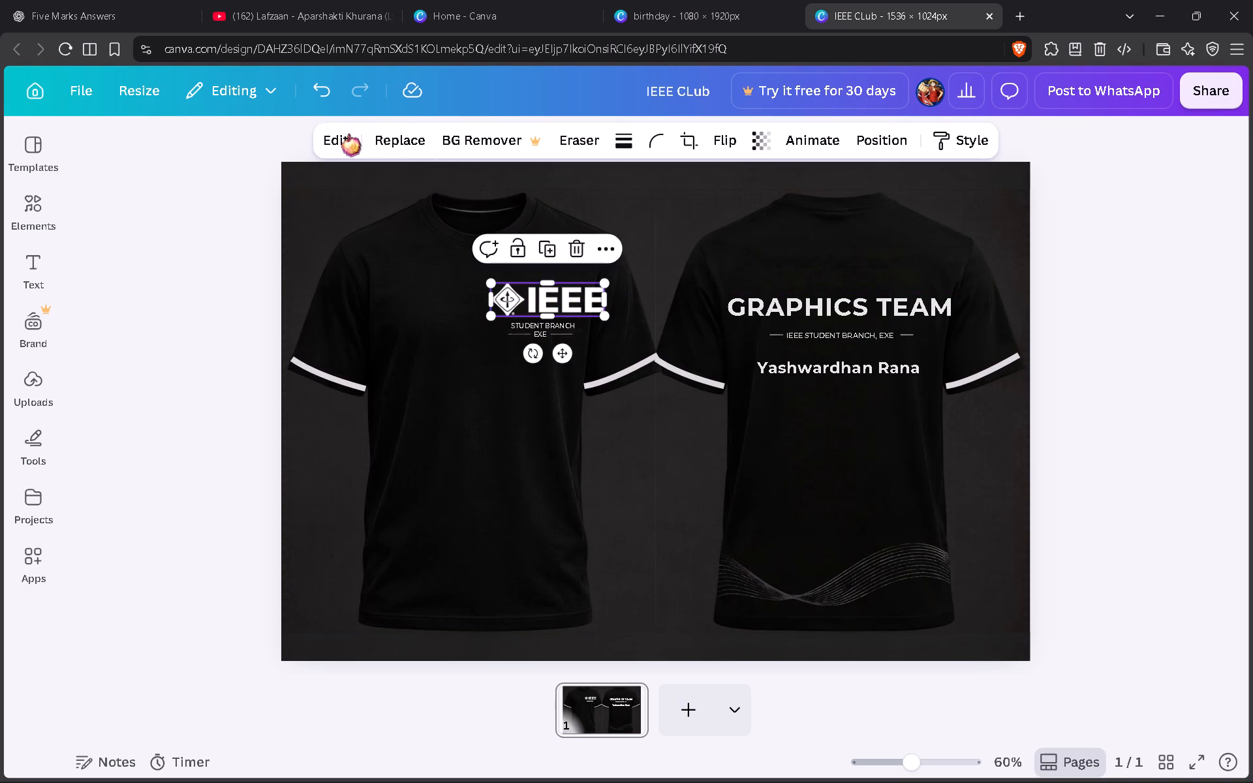
Apply the Upscale tool to the pasted IEEE logo on the front shirt.
click(343, 136)
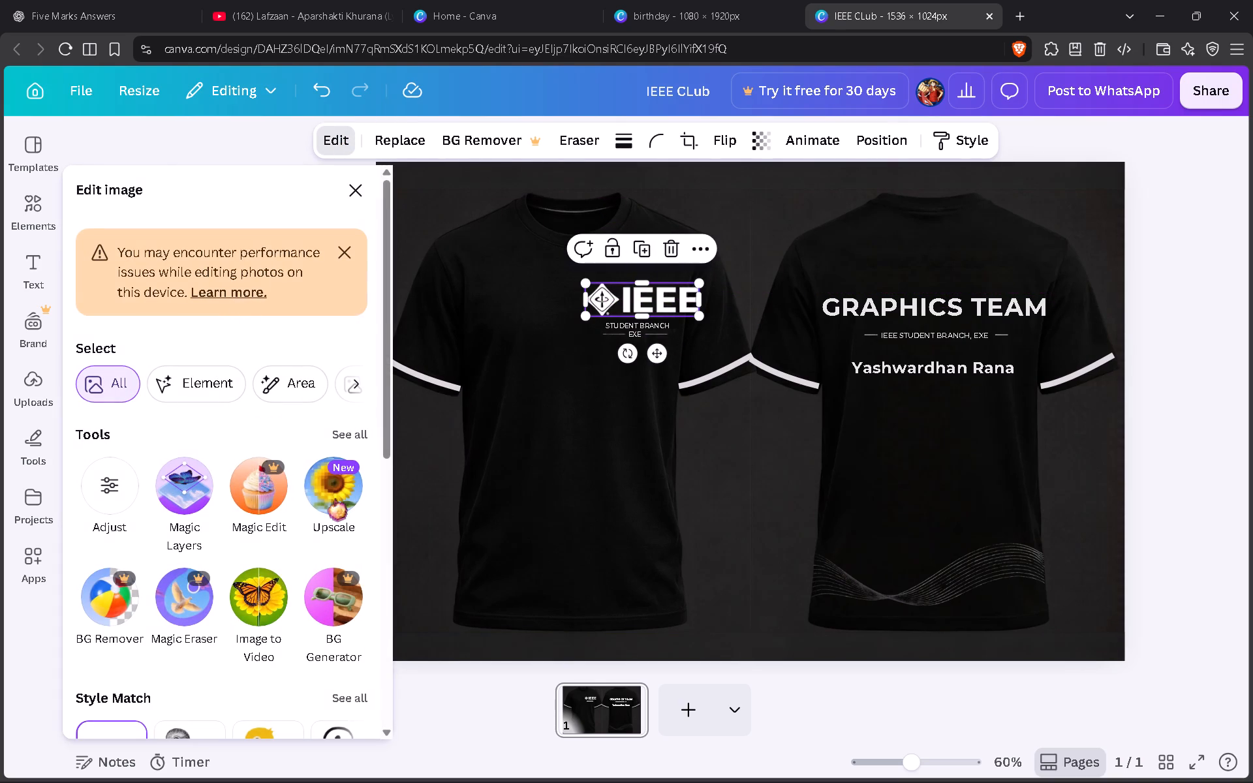
click(337, 498)
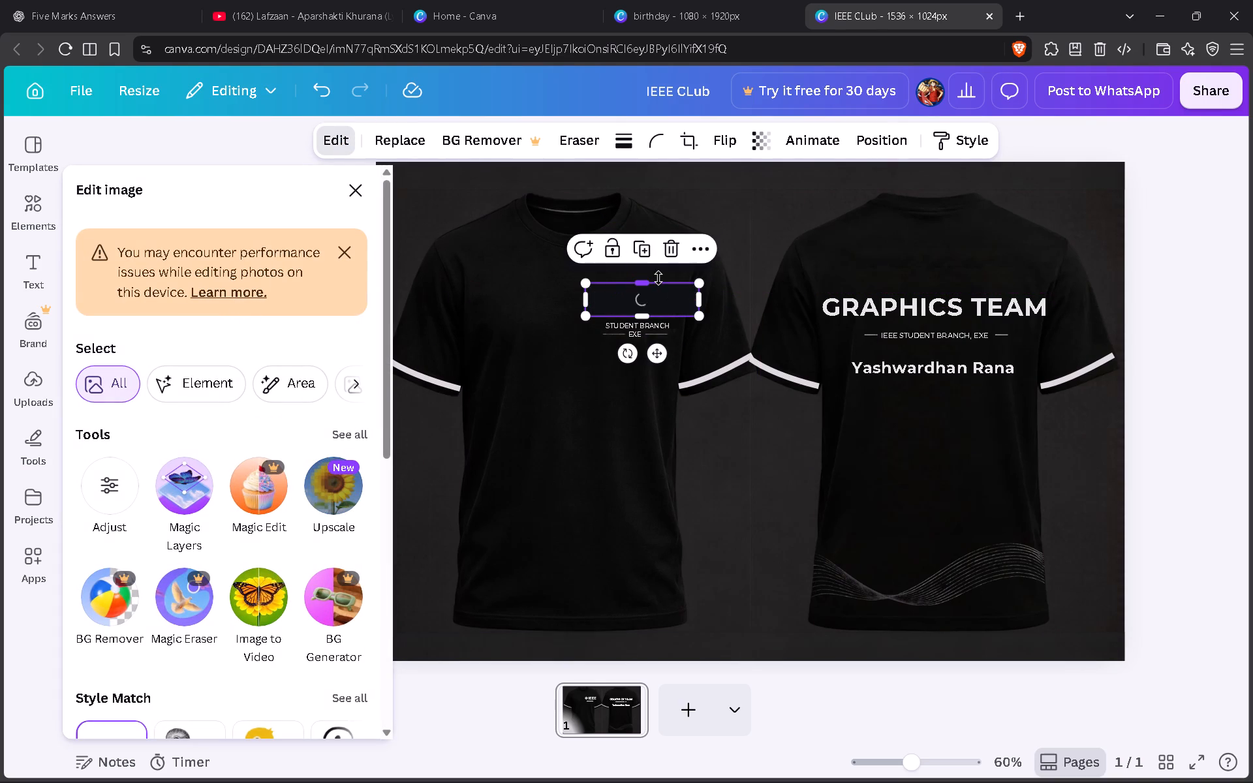
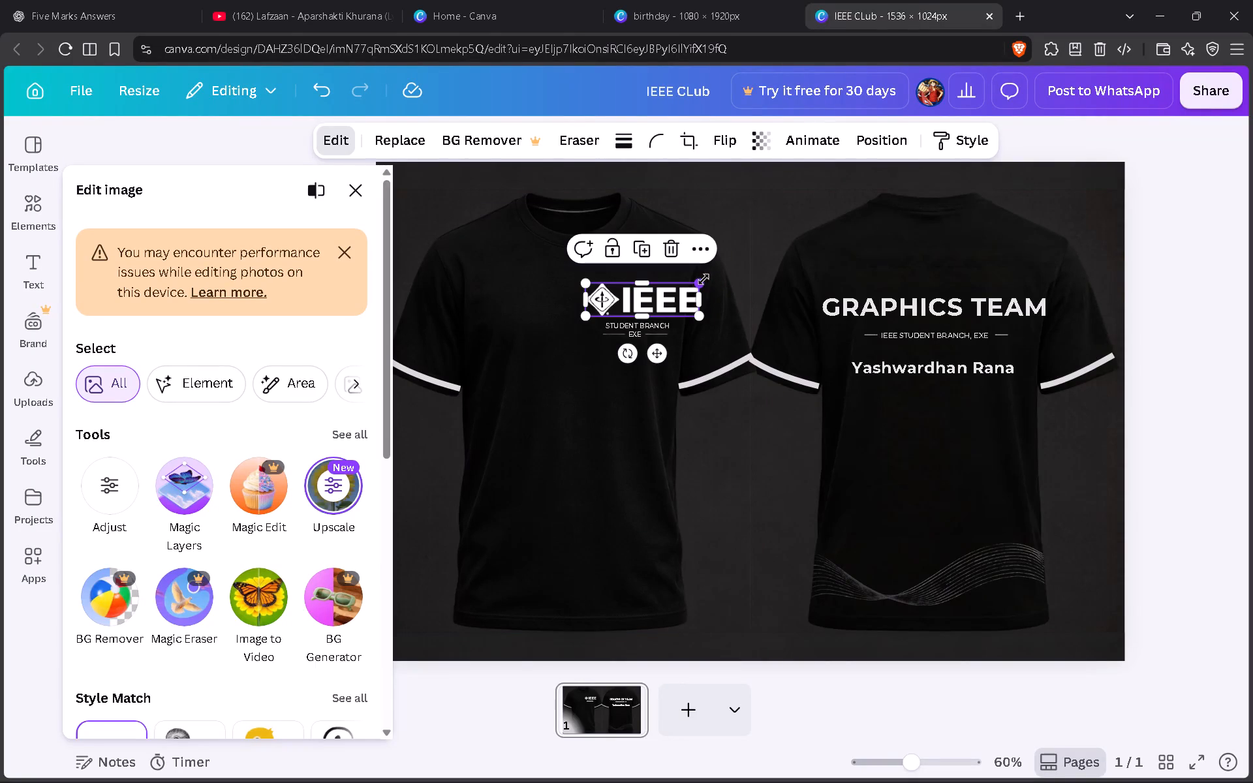
Shrink the front shirt's IEEE logo to slightly wider than the STUDENT BRANCH text and centre it just above that text.
drag(704, 279, 669, 305)
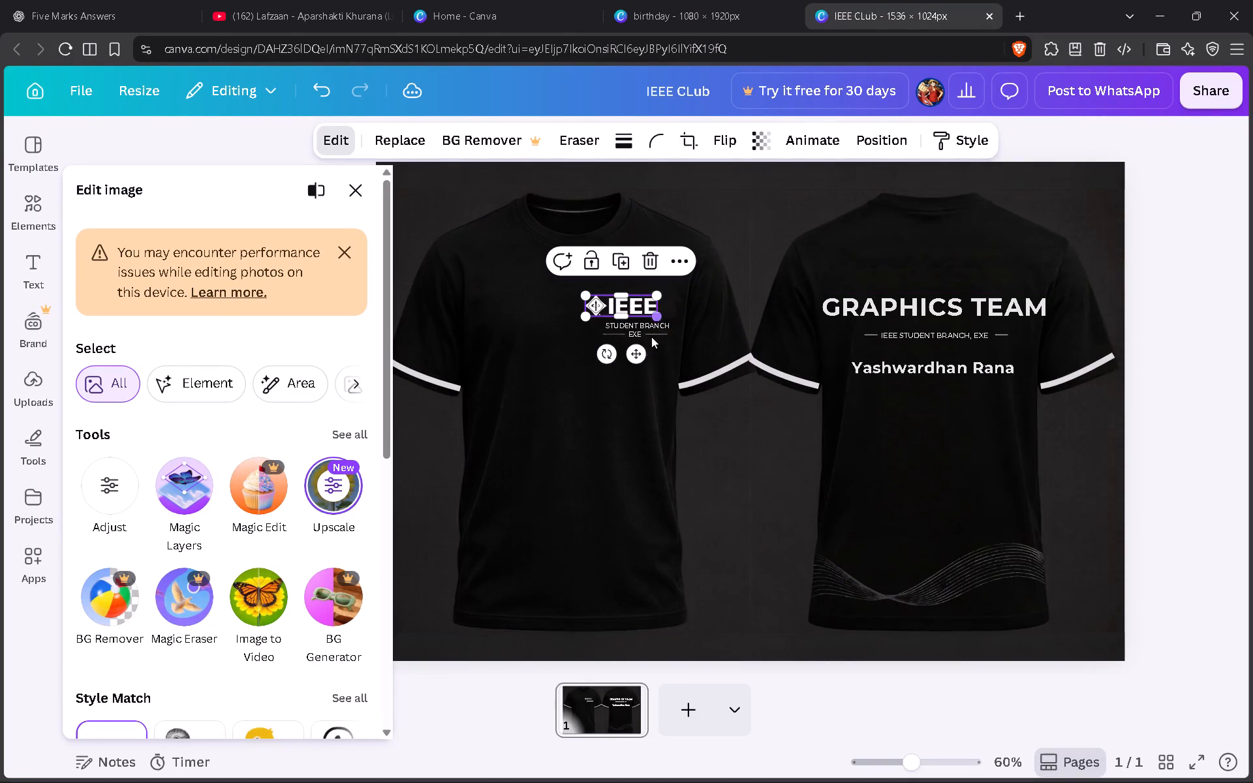
drag(640, 359, 664, 356)
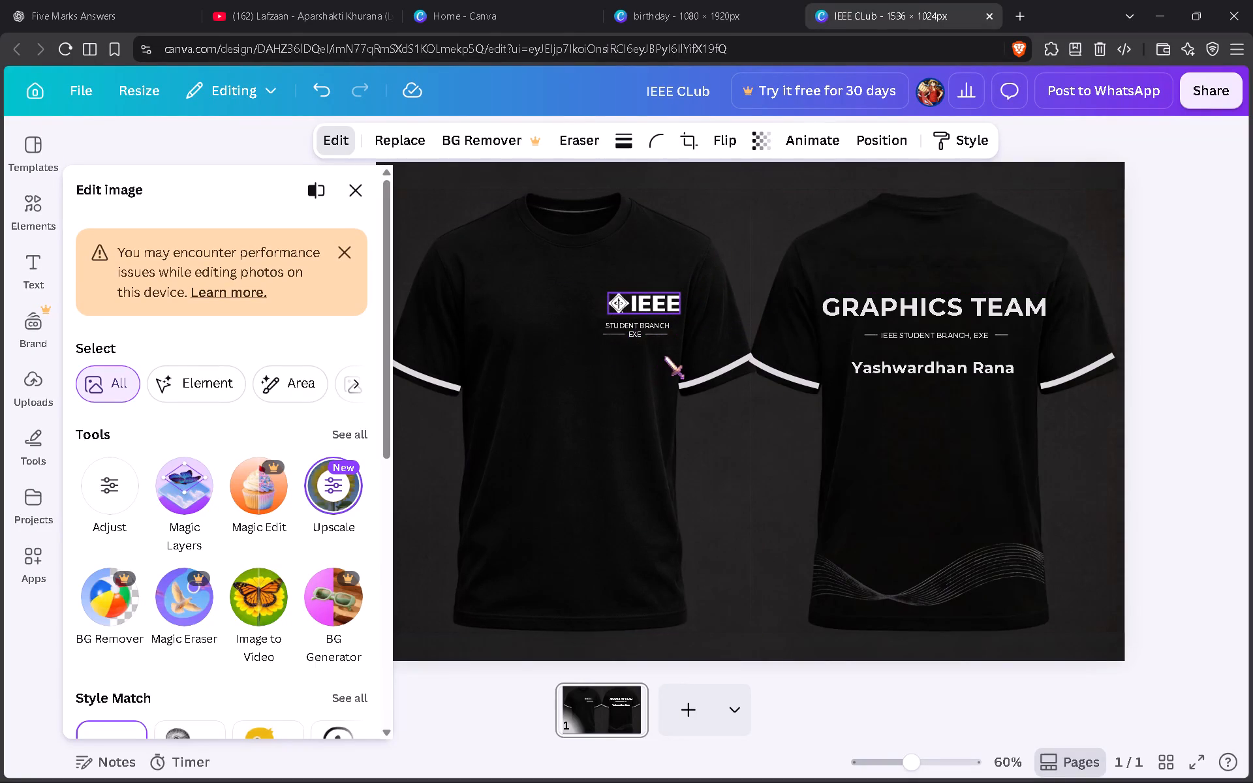
drag(664, 356, 658, 358)
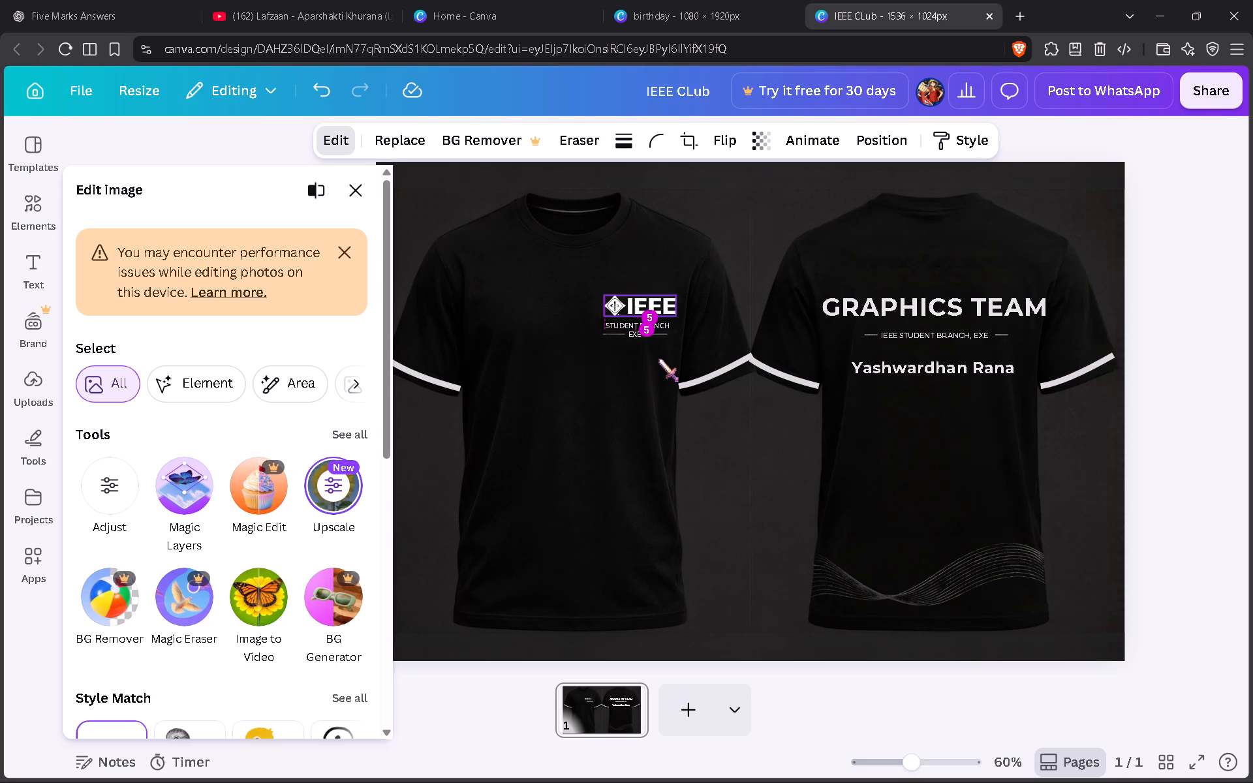
drag(658, 358, 658, 360)
drag(658, 360, 655, 360)
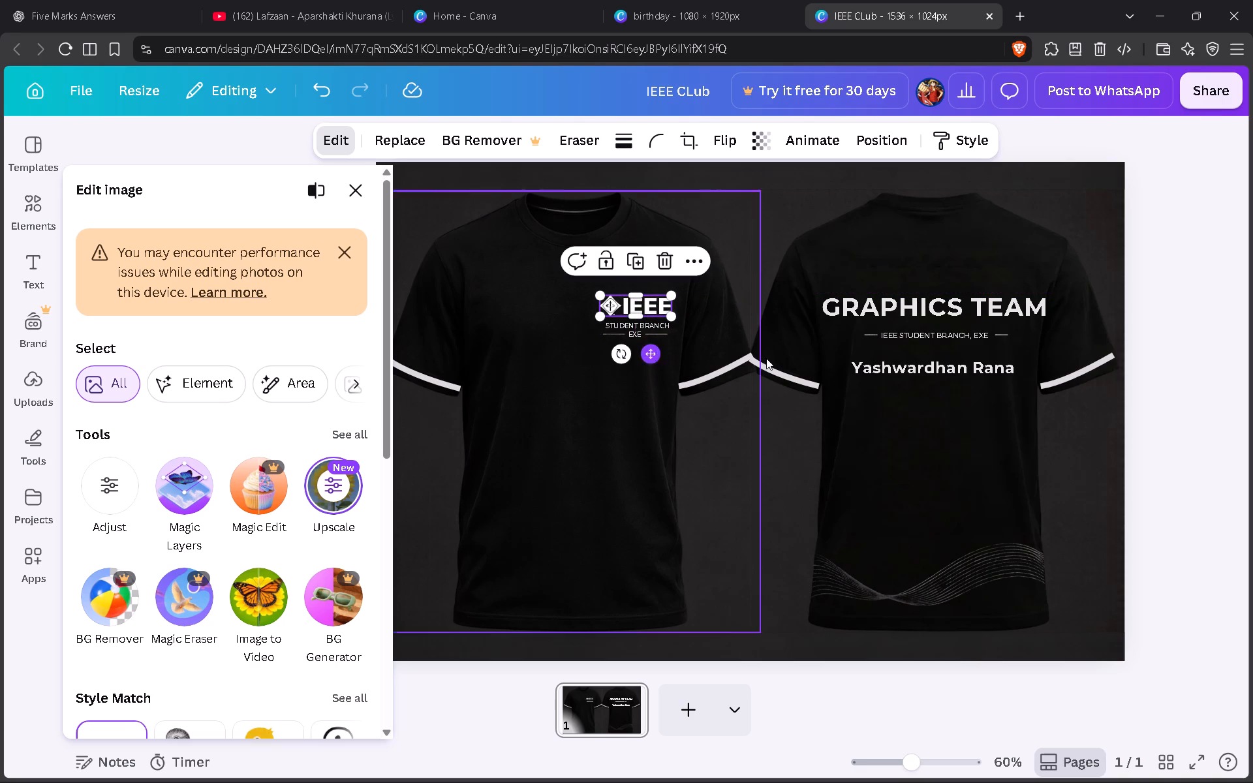
click(1152, 348)
click(1157, 346)
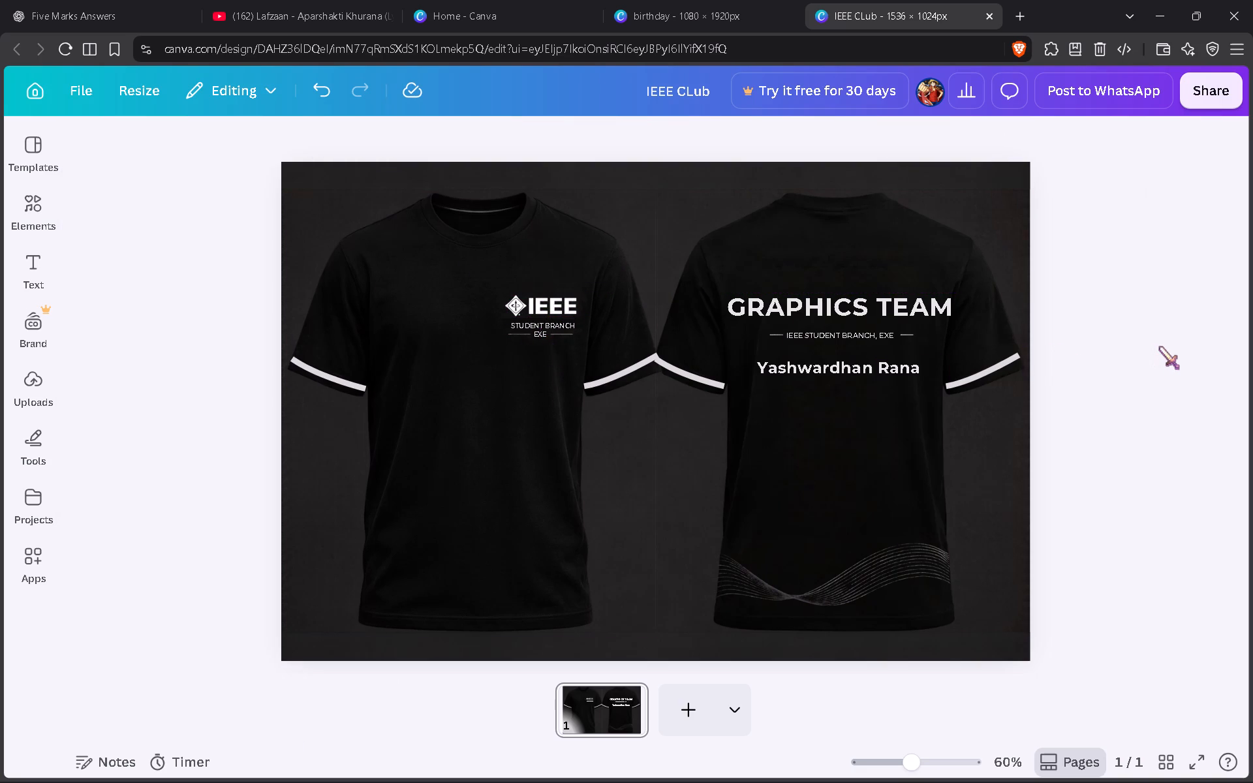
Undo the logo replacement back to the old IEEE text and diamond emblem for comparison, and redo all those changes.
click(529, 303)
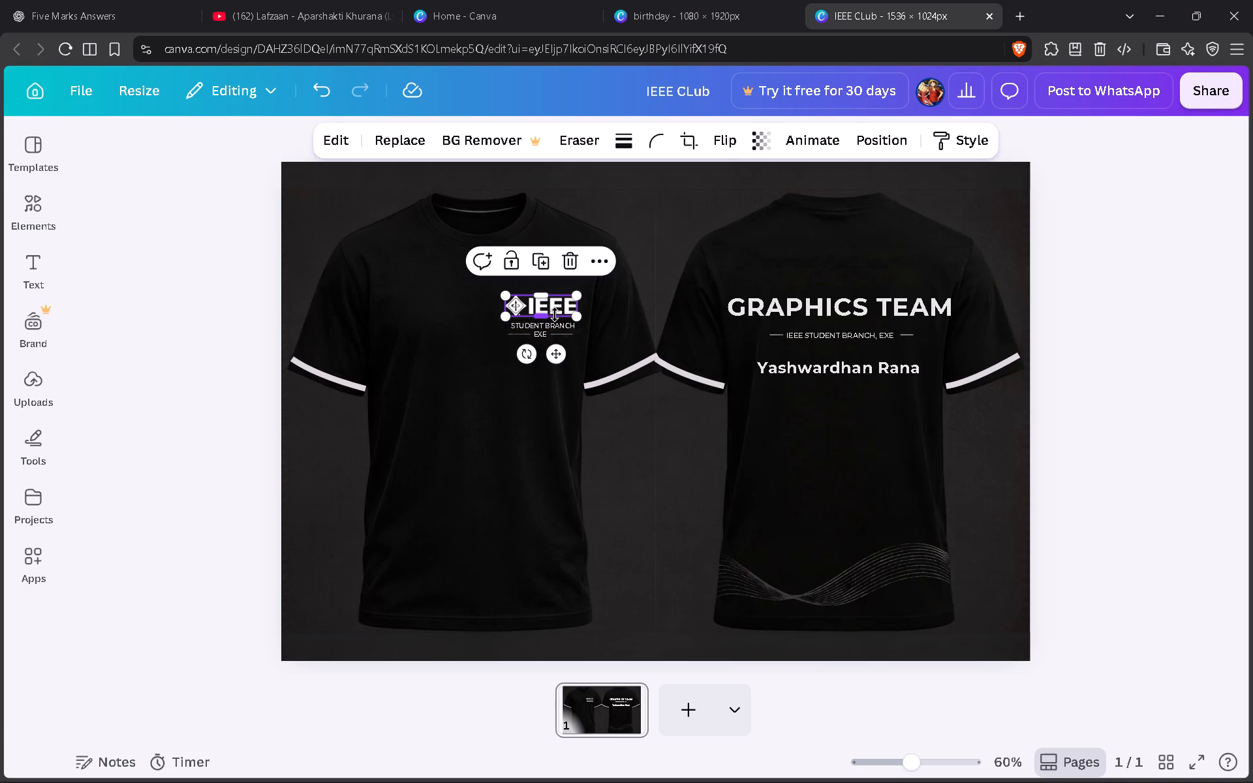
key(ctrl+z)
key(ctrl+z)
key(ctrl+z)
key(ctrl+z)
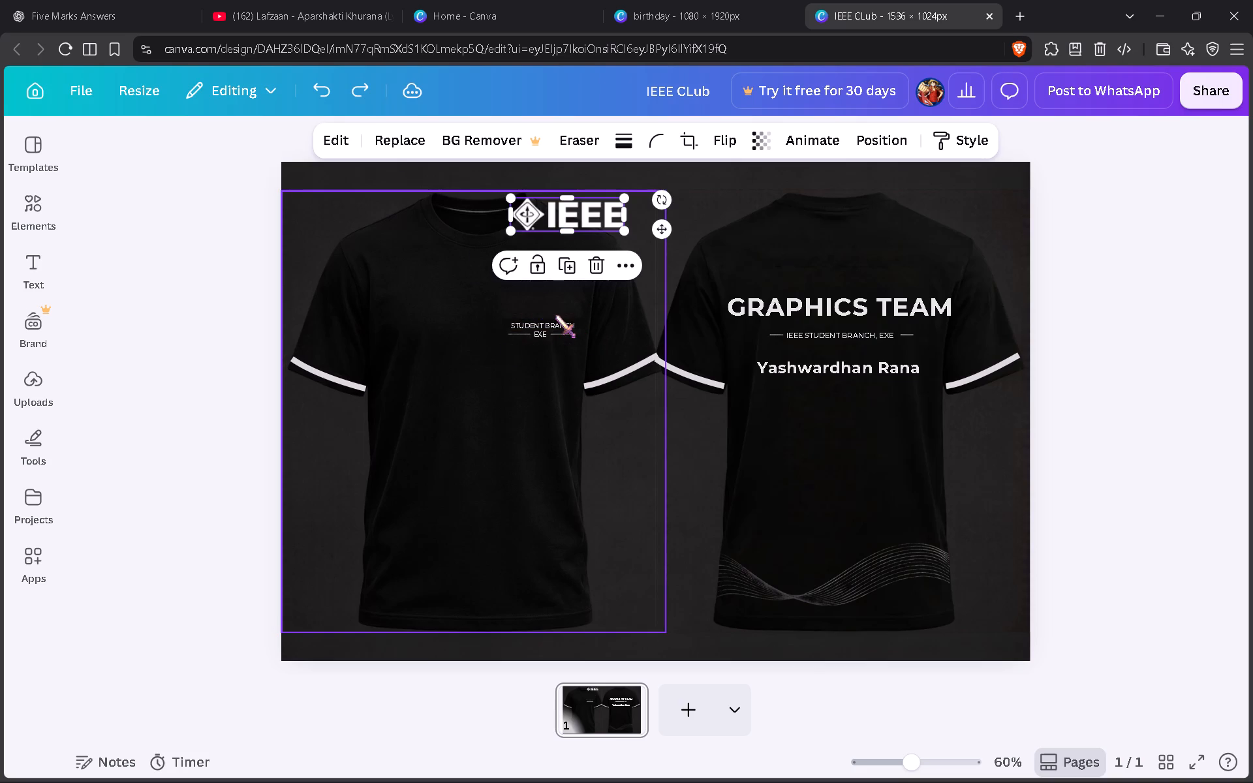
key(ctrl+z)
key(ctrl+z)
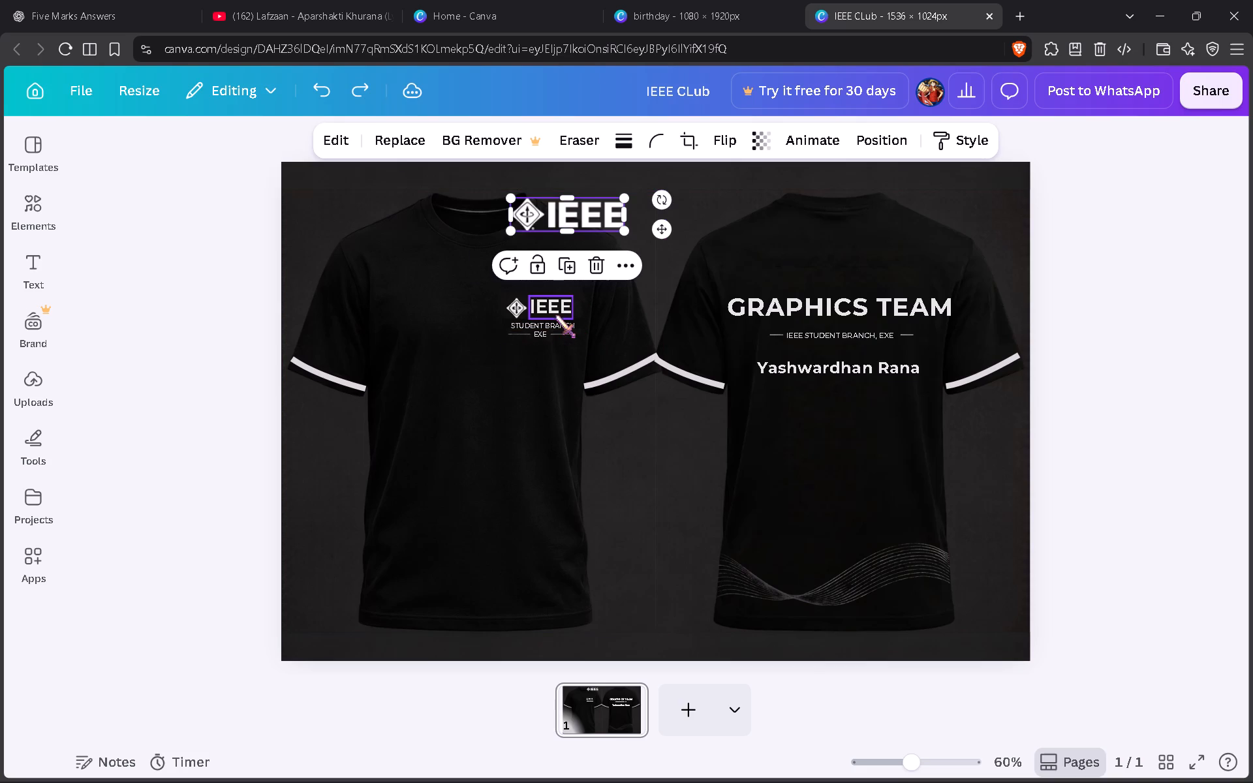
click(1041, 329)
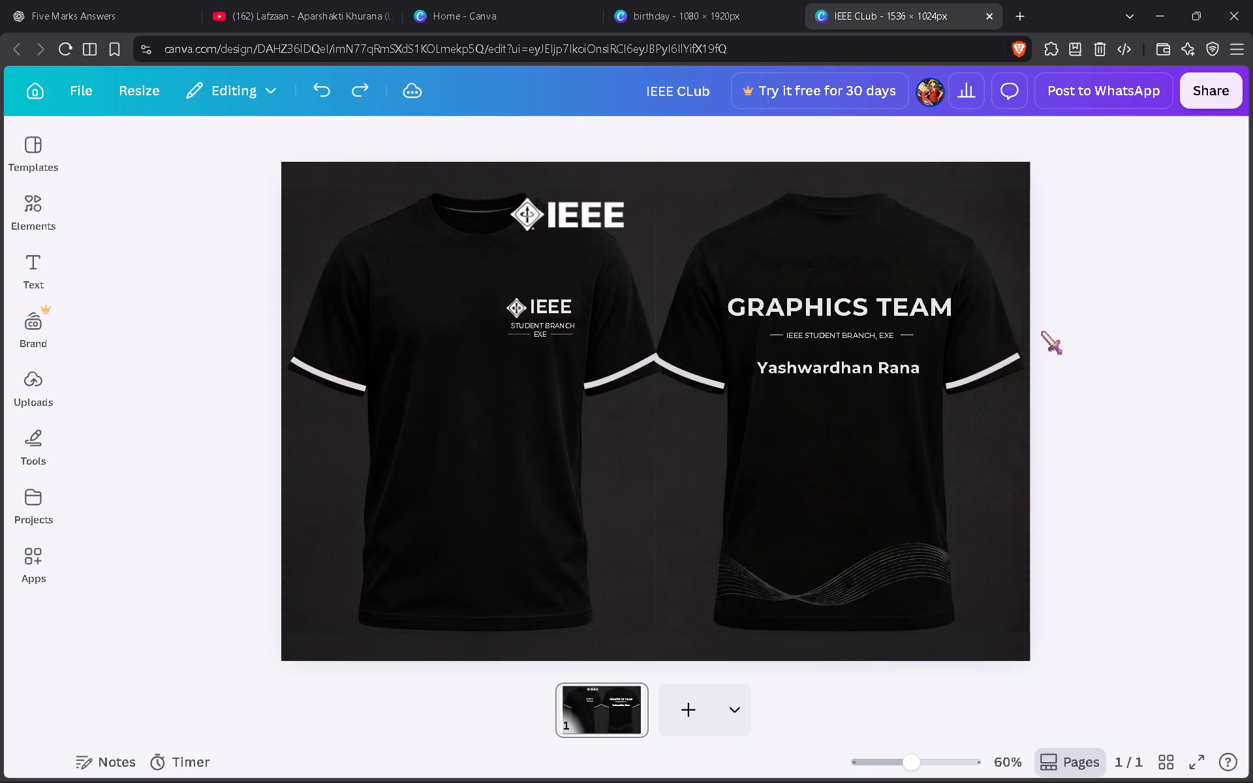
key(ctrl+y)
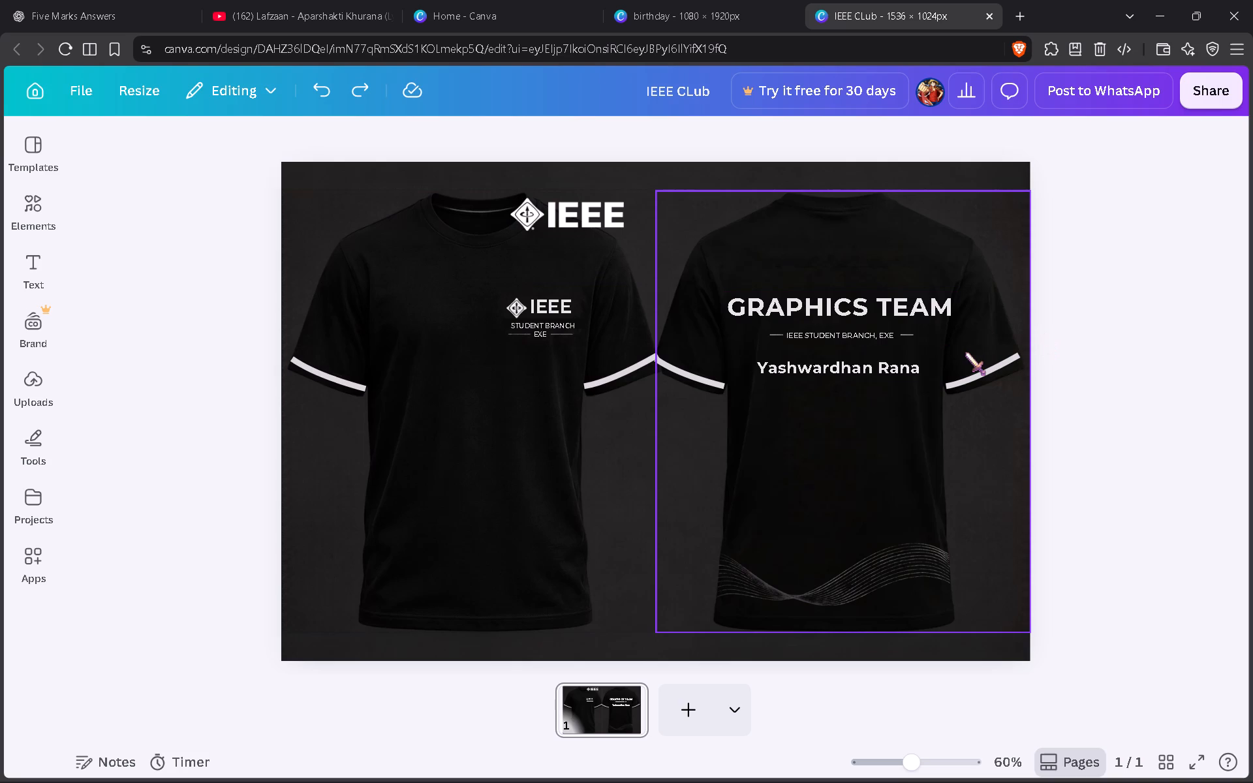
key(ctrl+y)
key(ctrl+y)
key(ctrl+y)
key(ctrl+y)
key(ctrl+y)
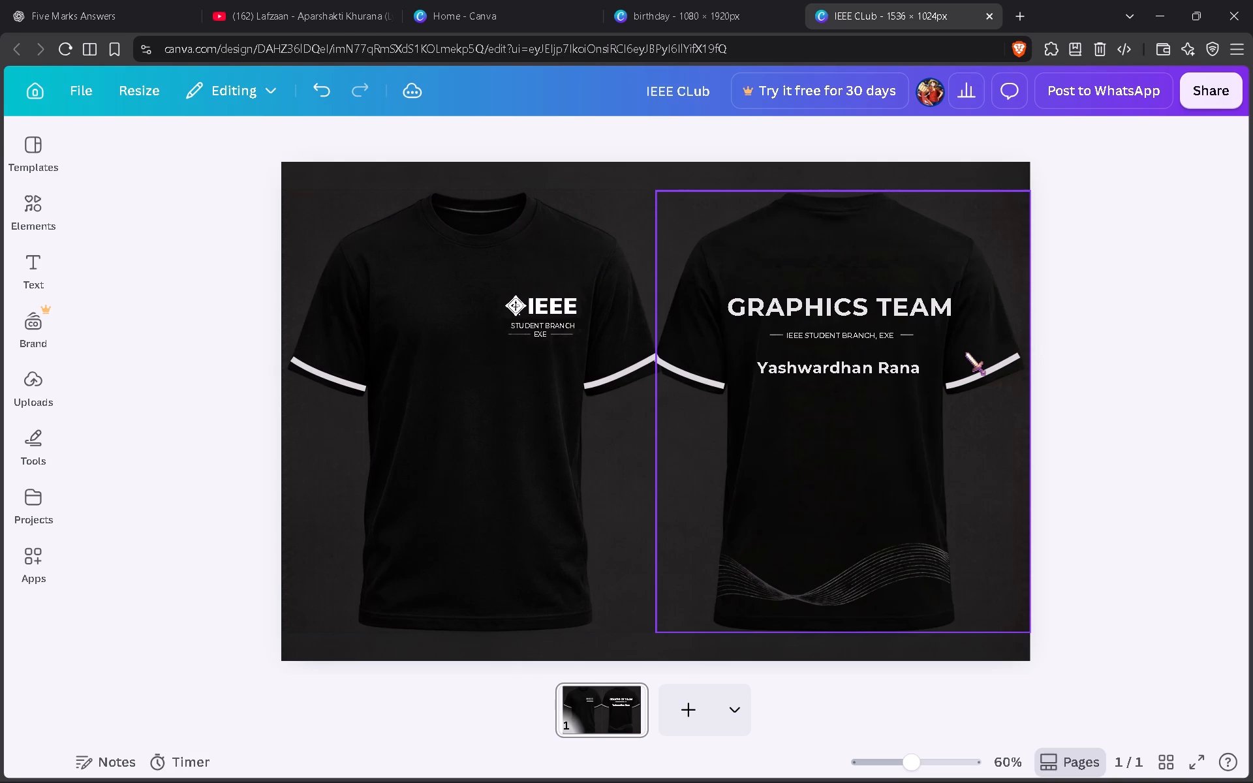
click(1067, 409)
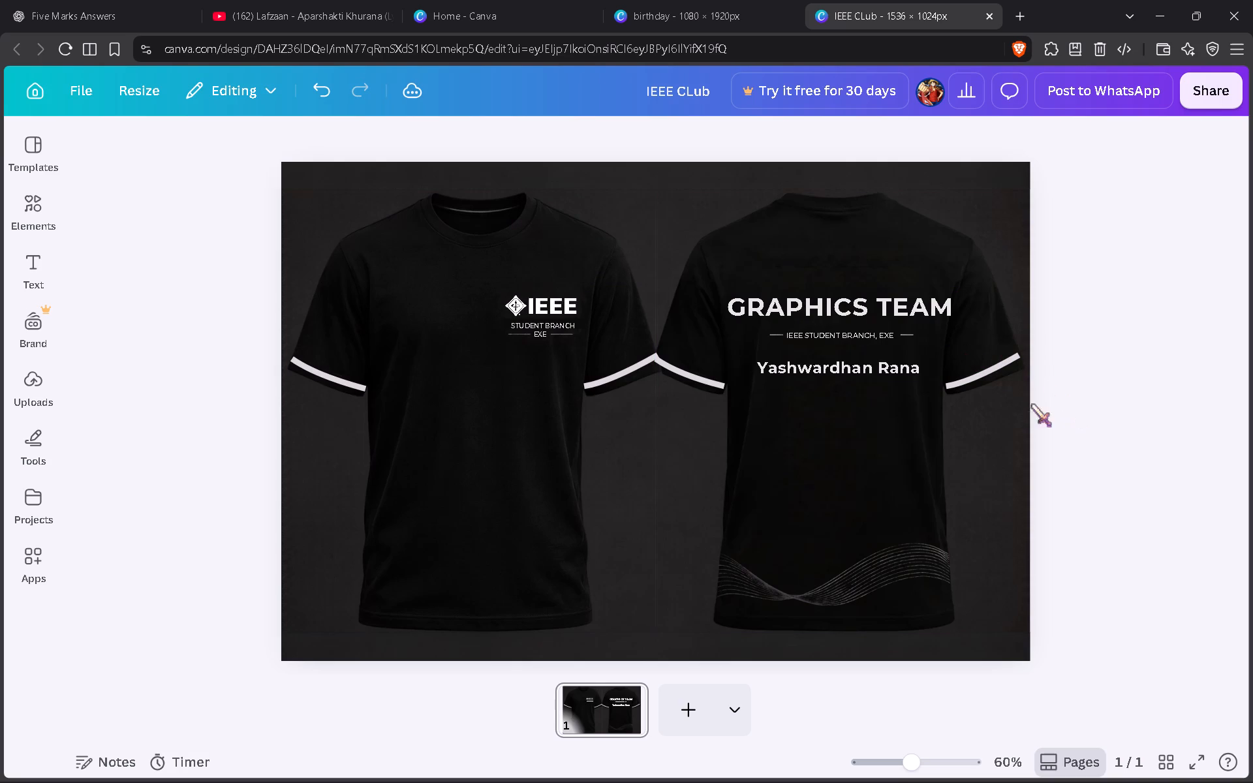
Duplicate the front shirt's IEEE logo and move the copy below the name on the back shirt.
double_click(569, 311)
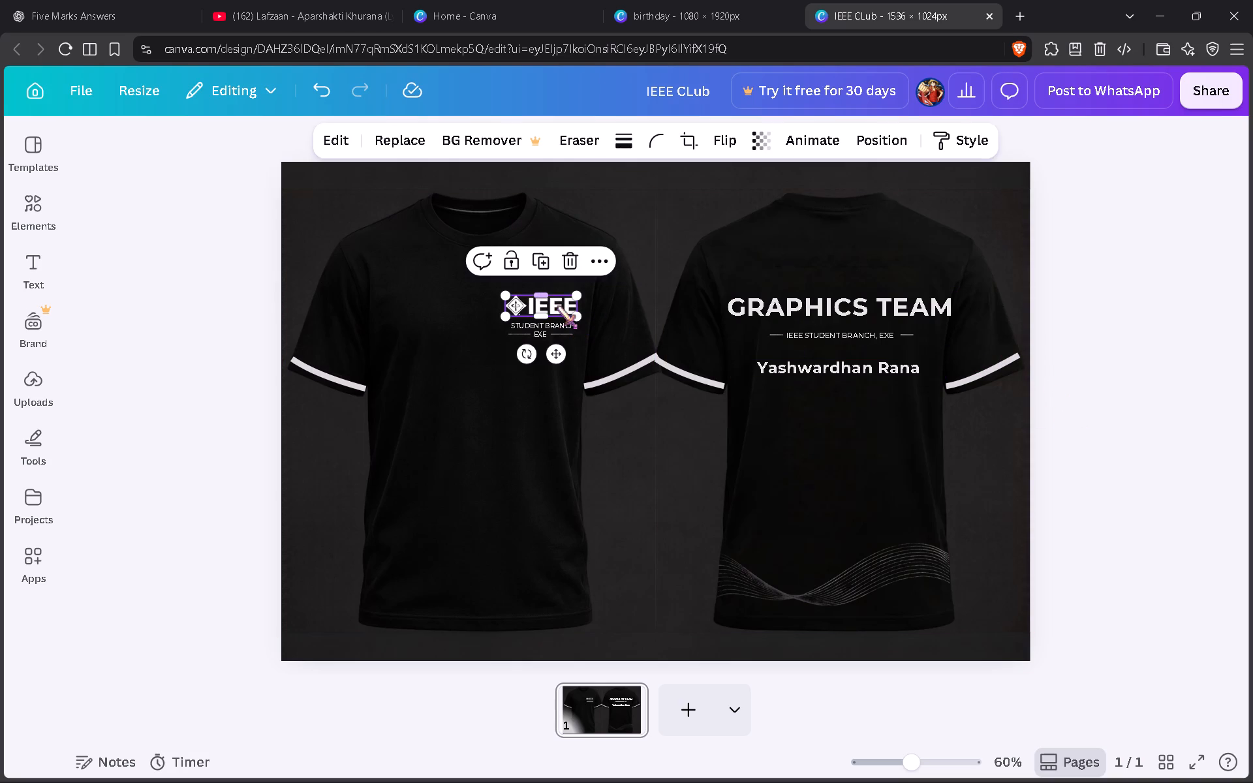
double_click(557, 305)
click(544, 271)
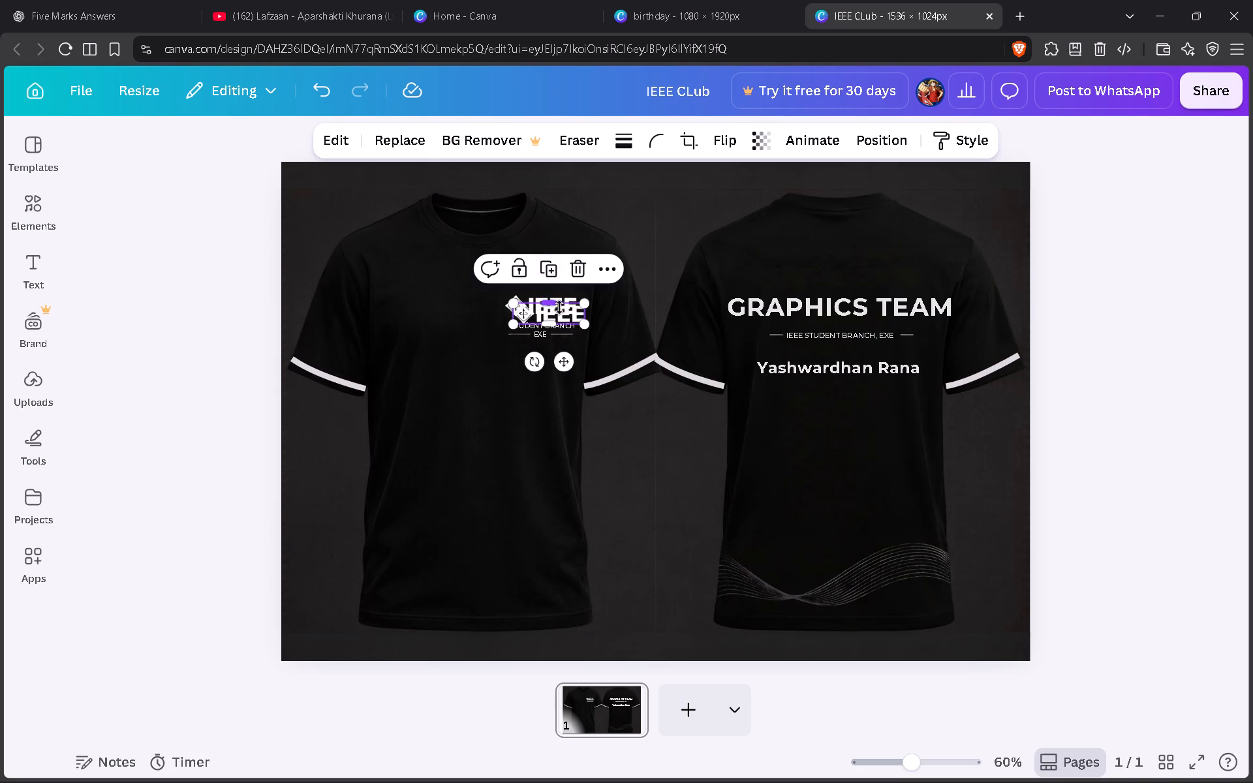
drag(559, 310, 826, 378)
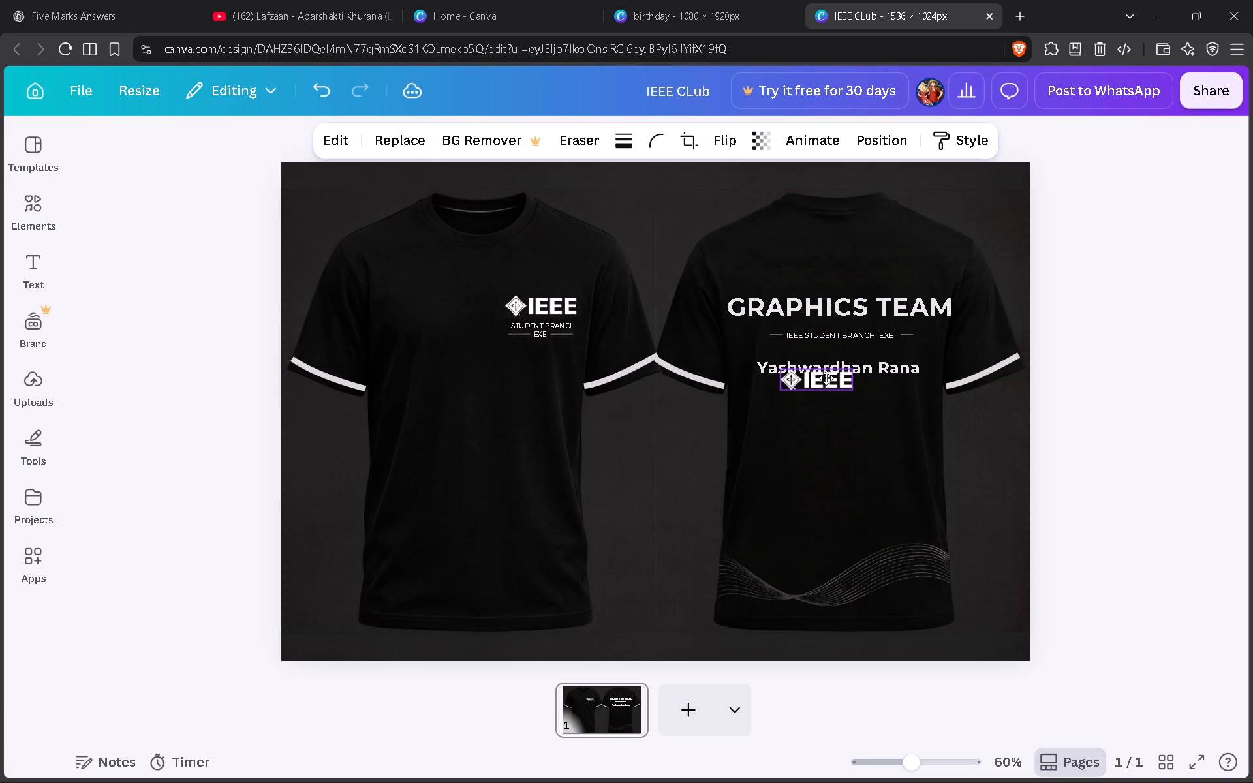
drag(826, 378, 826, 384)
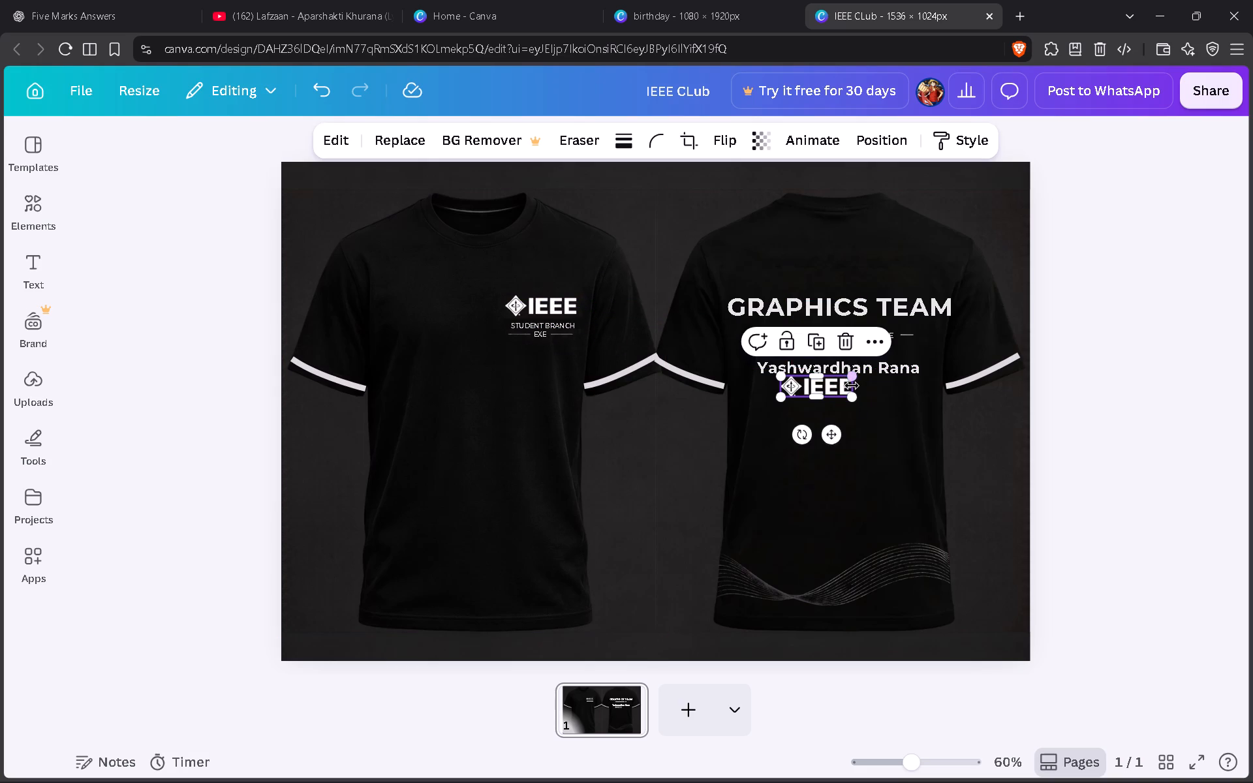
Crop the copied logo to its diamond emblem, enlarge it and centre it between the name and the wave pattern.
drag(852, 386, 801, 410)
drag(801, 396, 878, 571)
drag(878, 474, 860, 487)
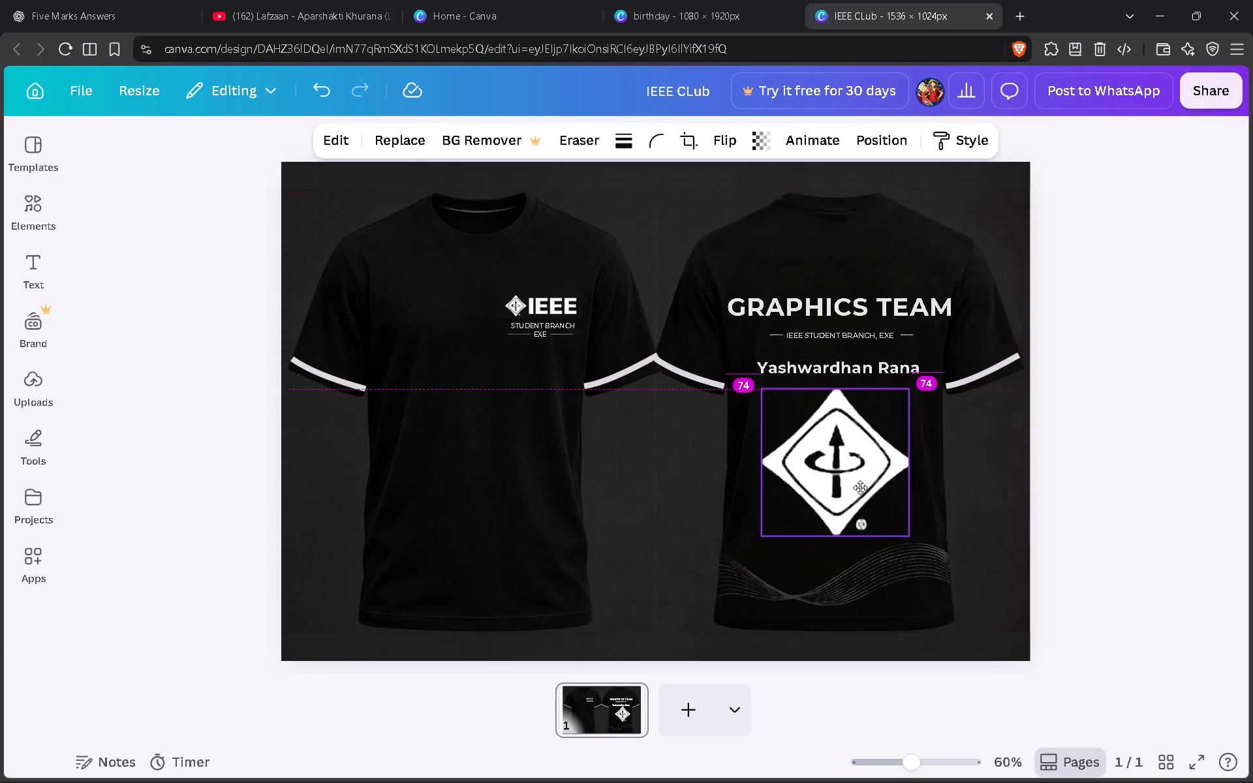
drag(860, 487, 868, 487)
Check the Upscale settings for the enlarged diamond emblem on the back shirt.
click(339, 132)
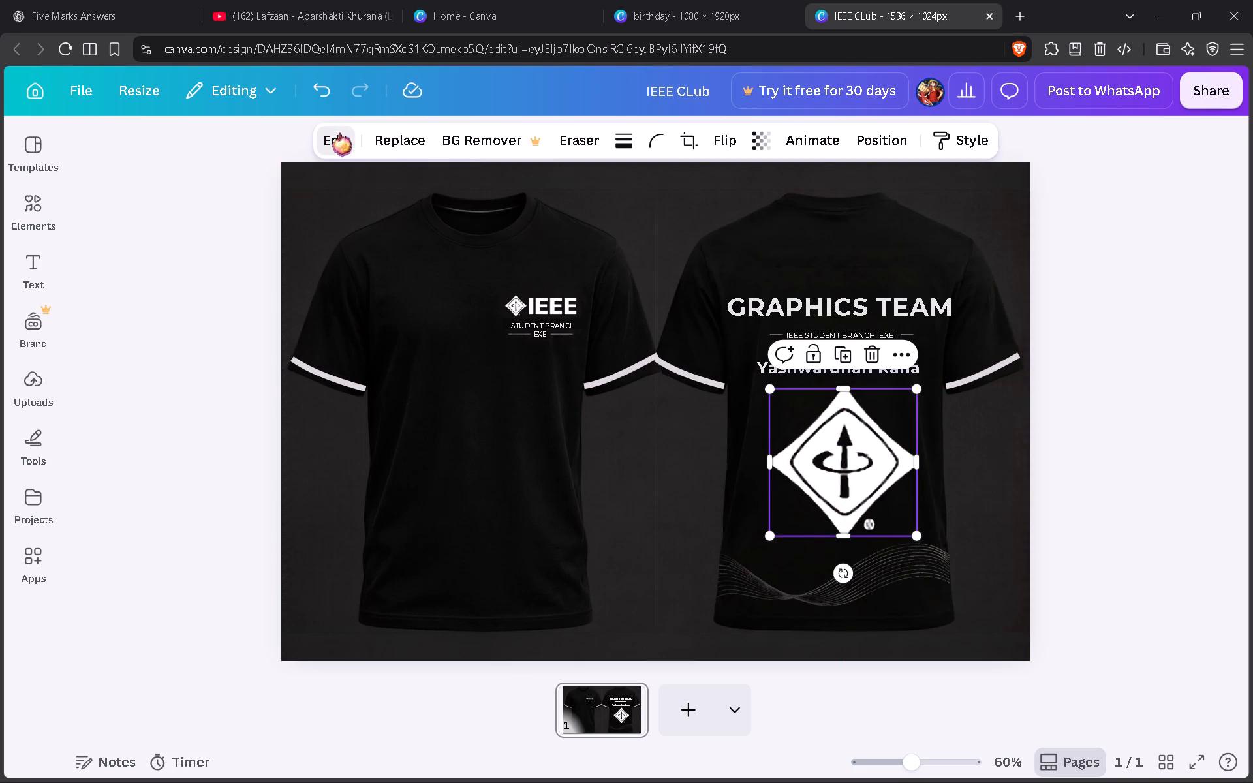
click(344, 487)
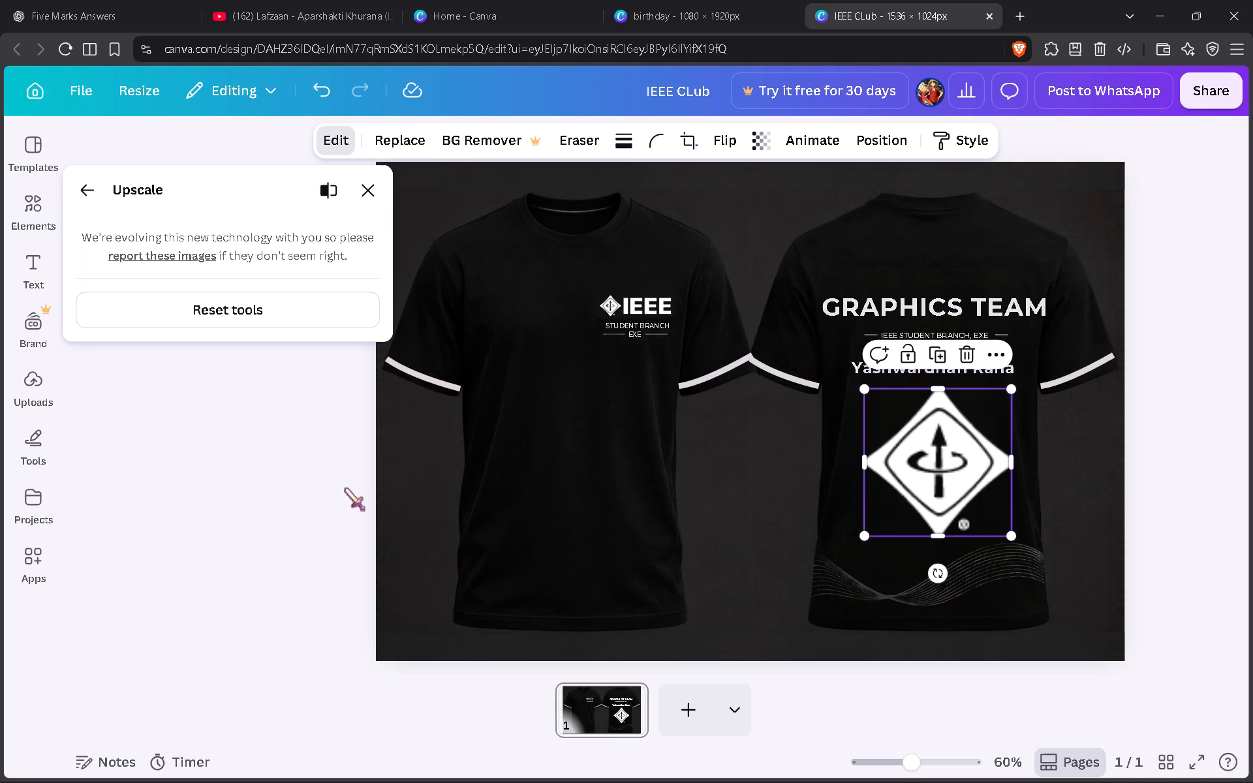
click(93, 185)
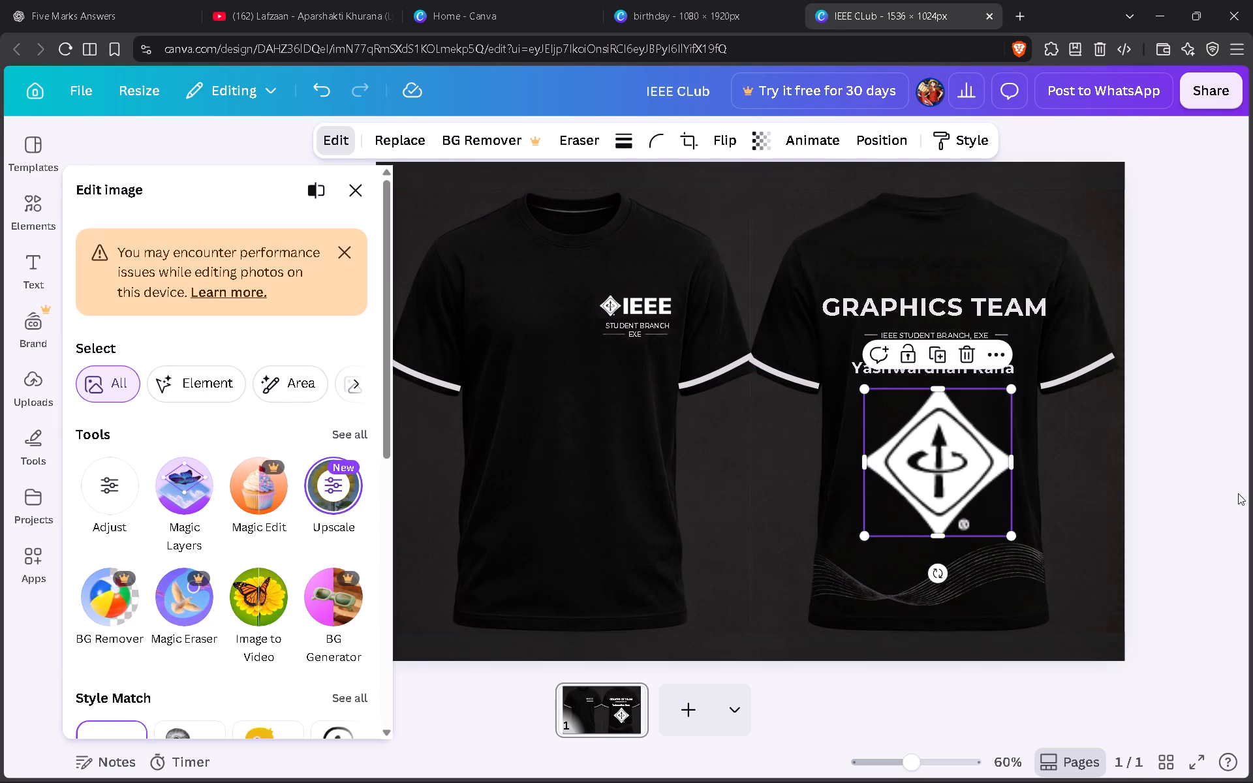
click(1213, 478)
click(862, 455)
click(1191, 454)
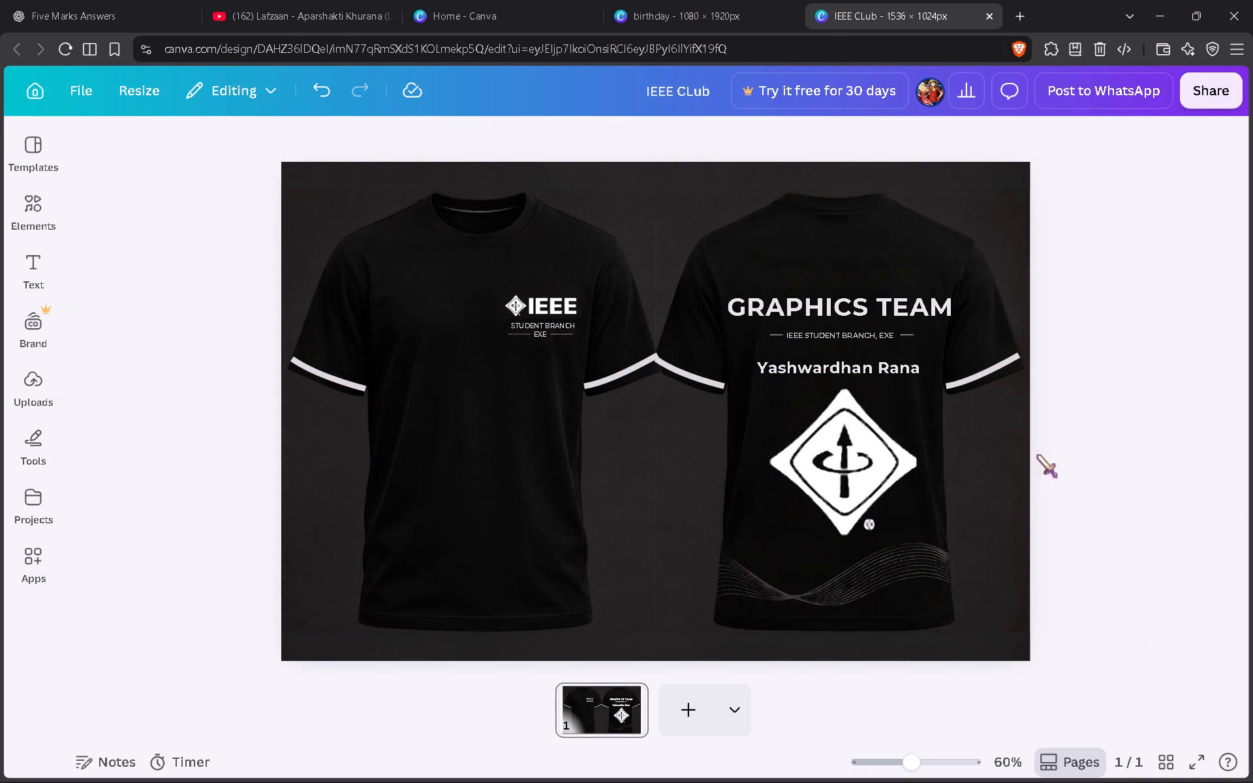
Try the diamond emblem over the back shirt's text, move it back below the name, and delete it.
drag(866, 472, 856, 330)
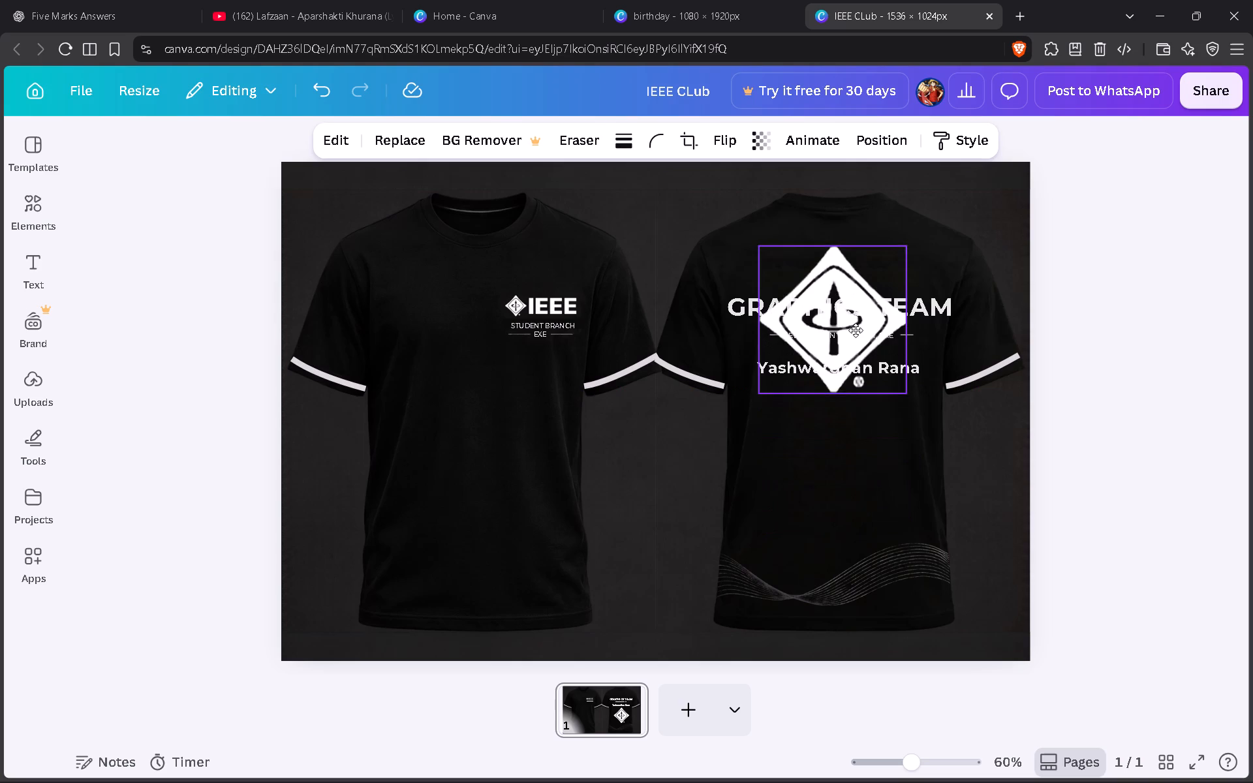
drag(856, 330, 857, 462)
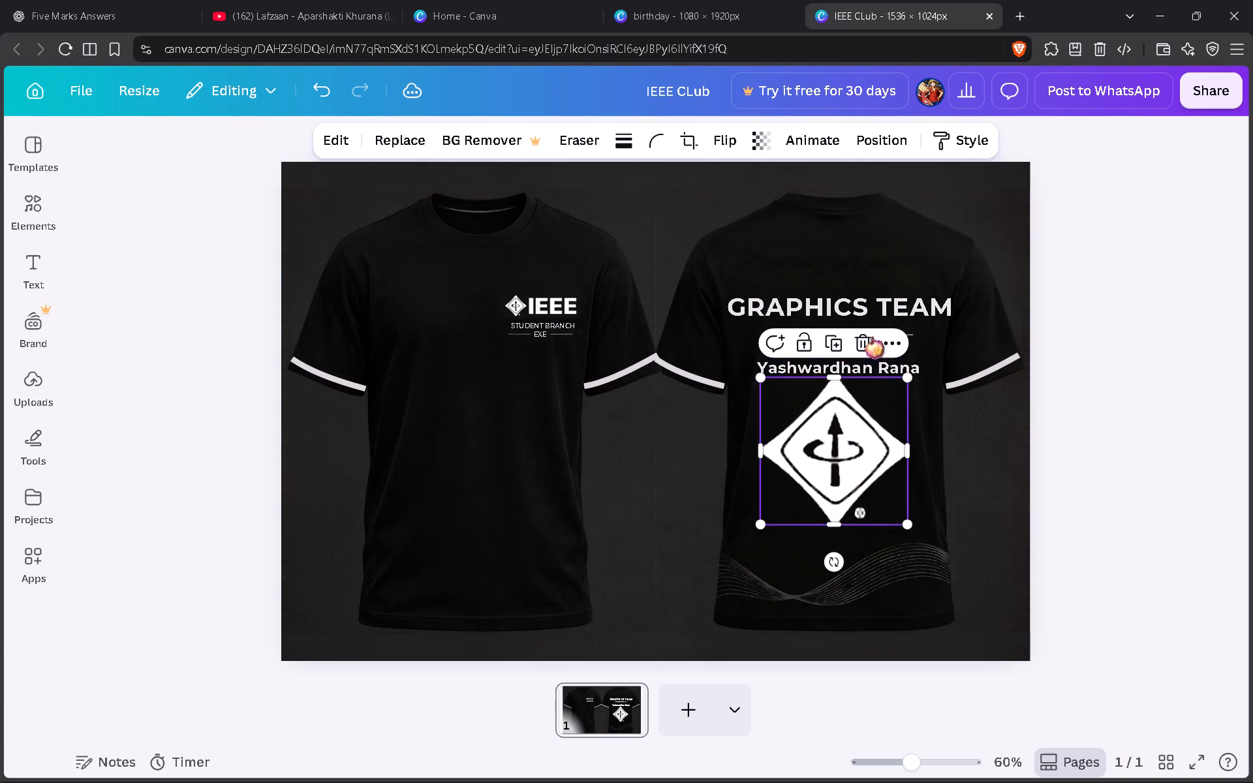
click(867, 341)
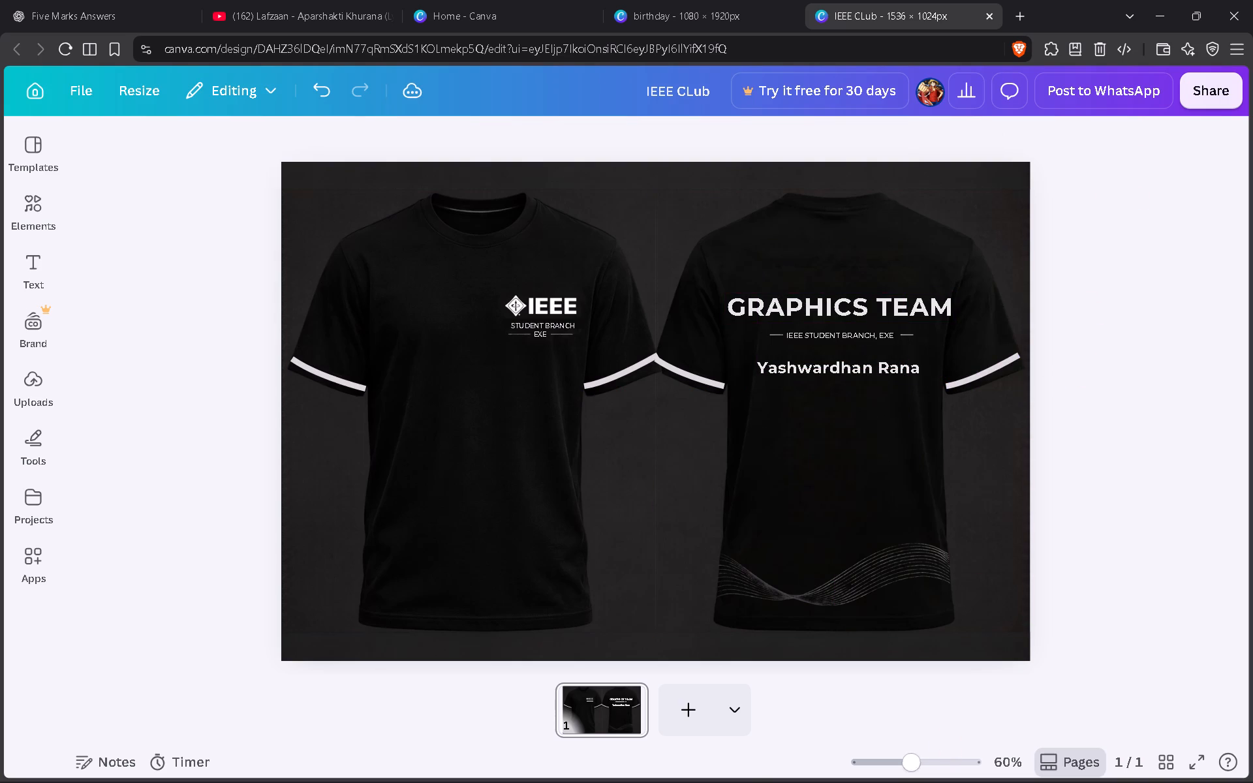
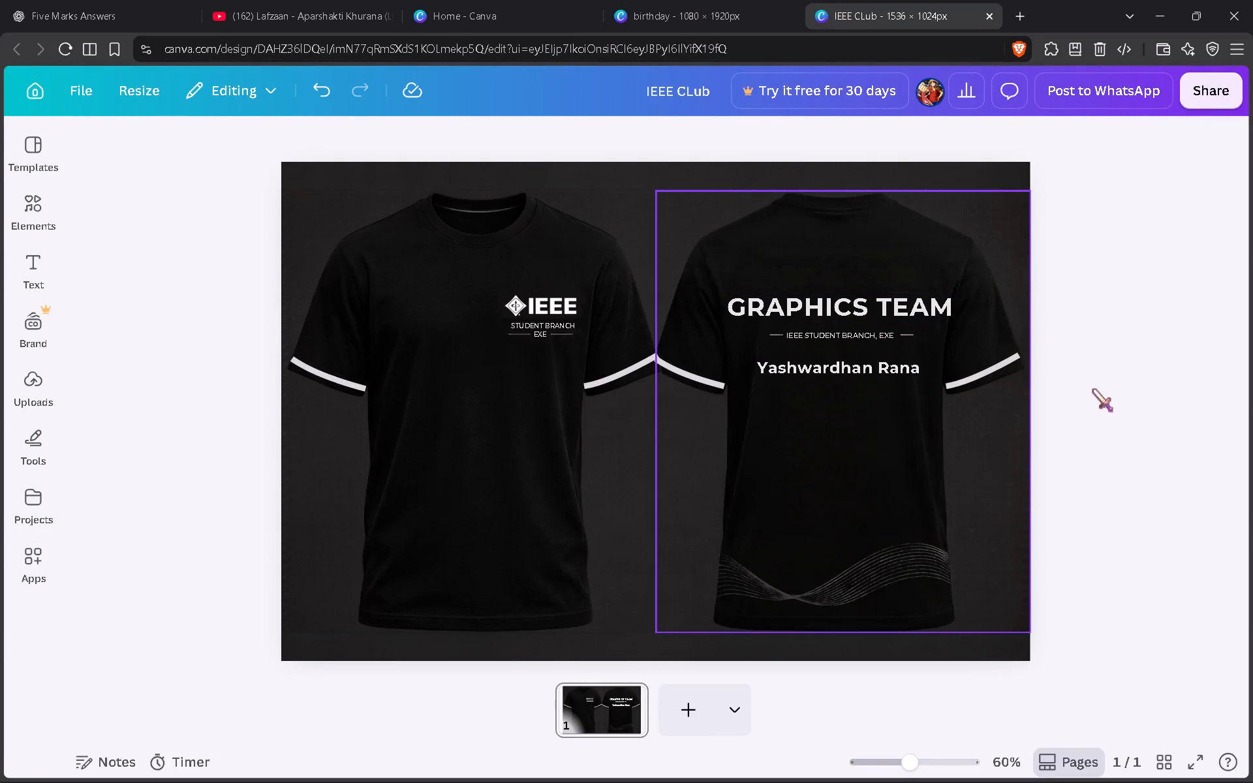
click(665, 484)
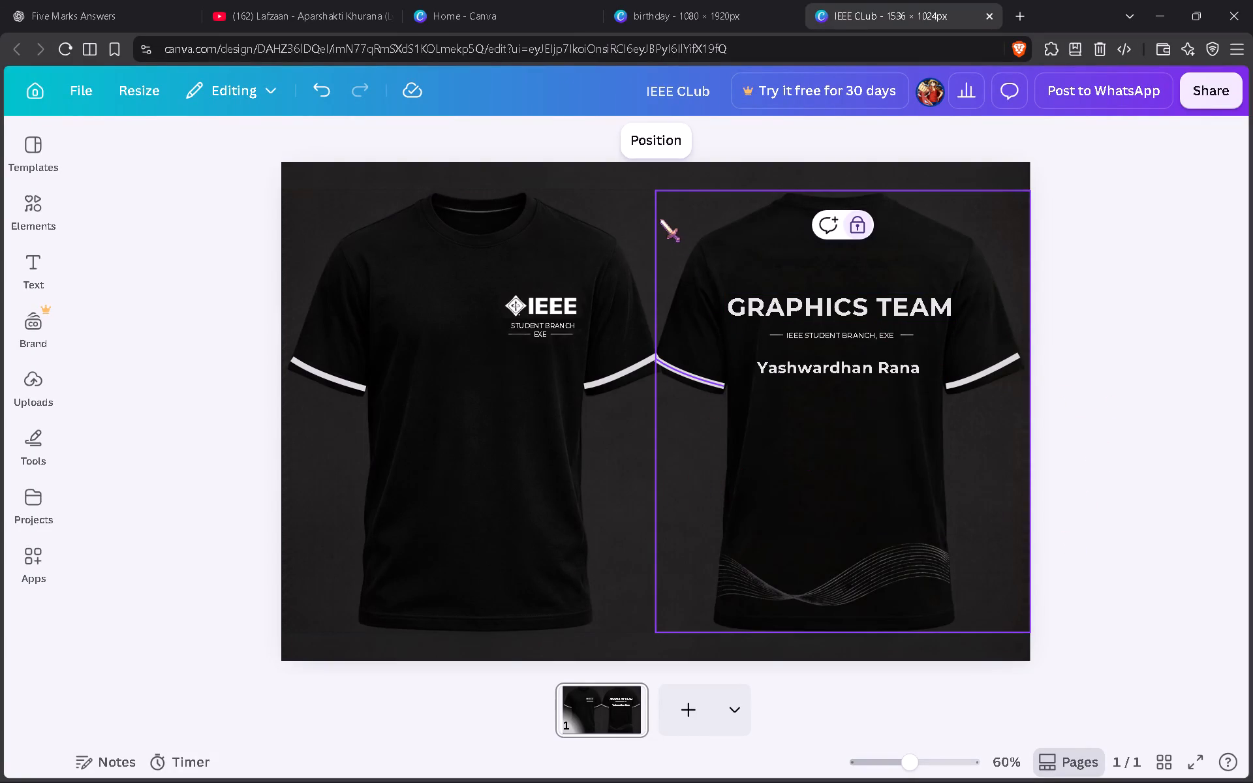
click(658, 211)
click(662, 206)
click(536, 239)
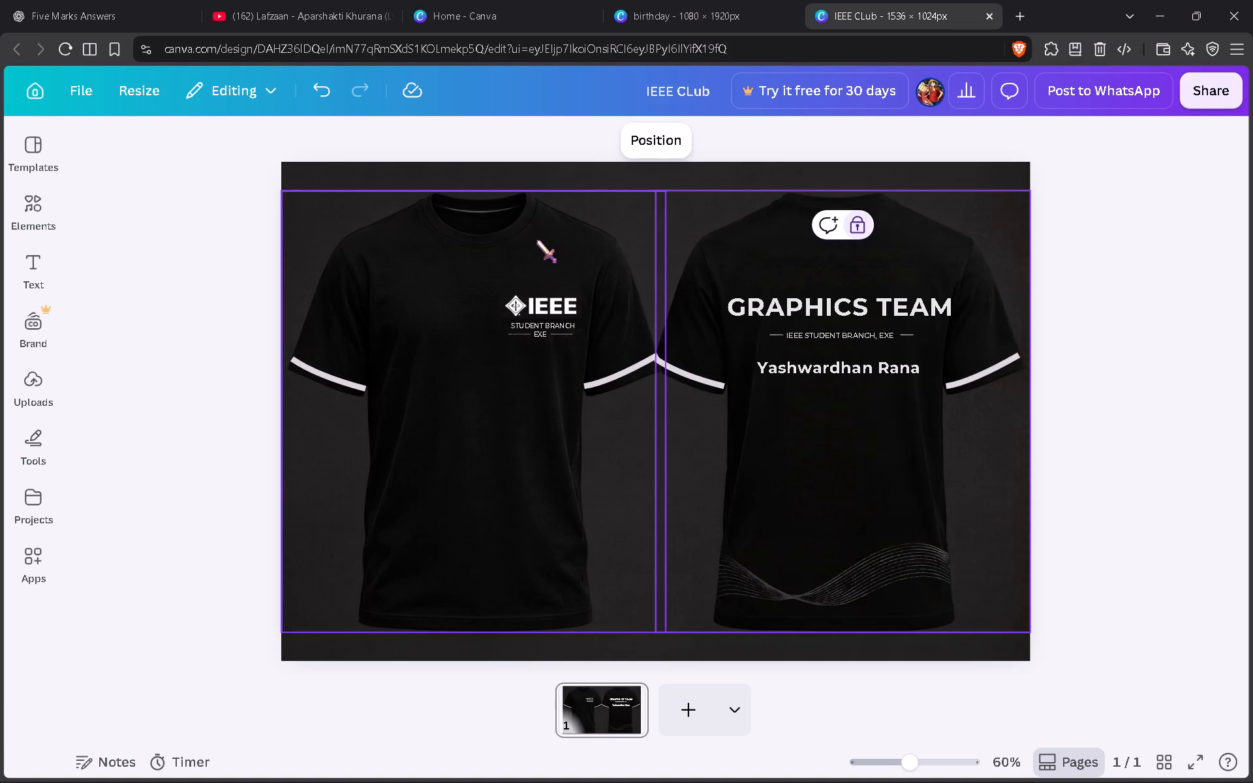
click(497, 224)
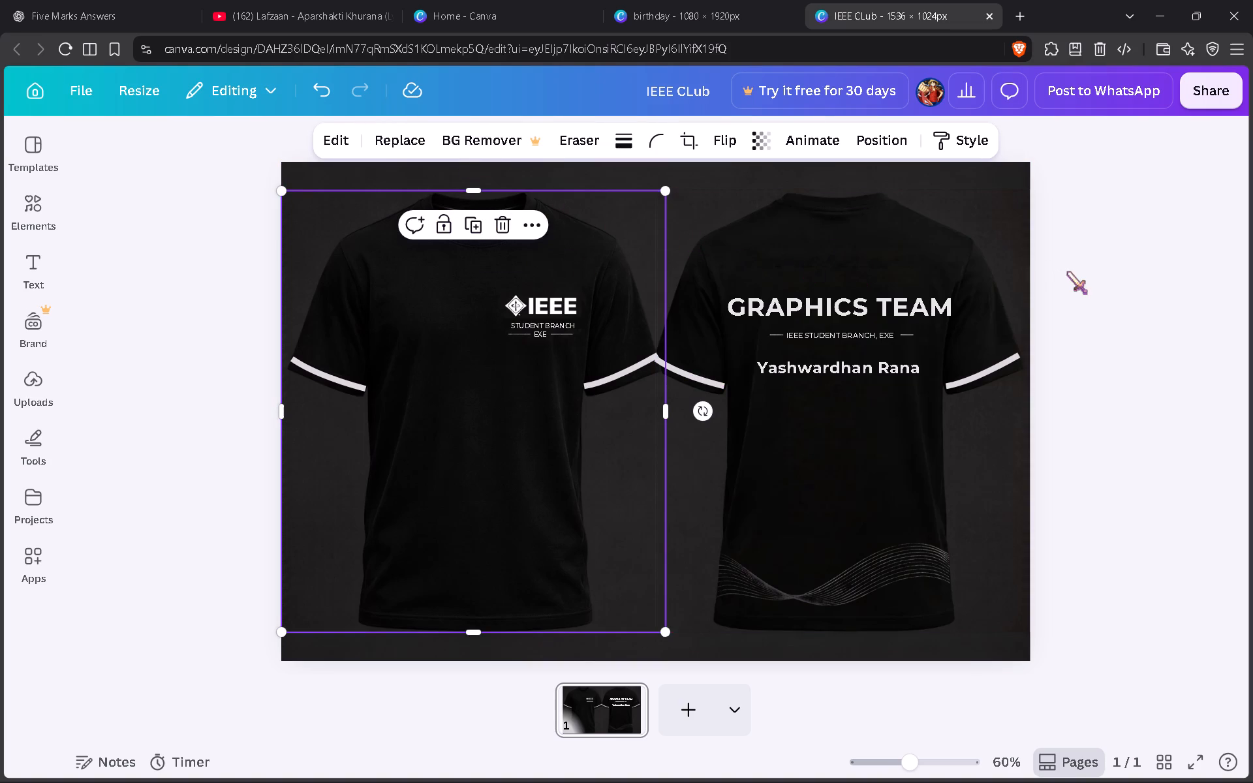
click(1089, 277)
Change the design's sharing access for anyone with the link to Can edit and copy the share link.
click(1222, 86)
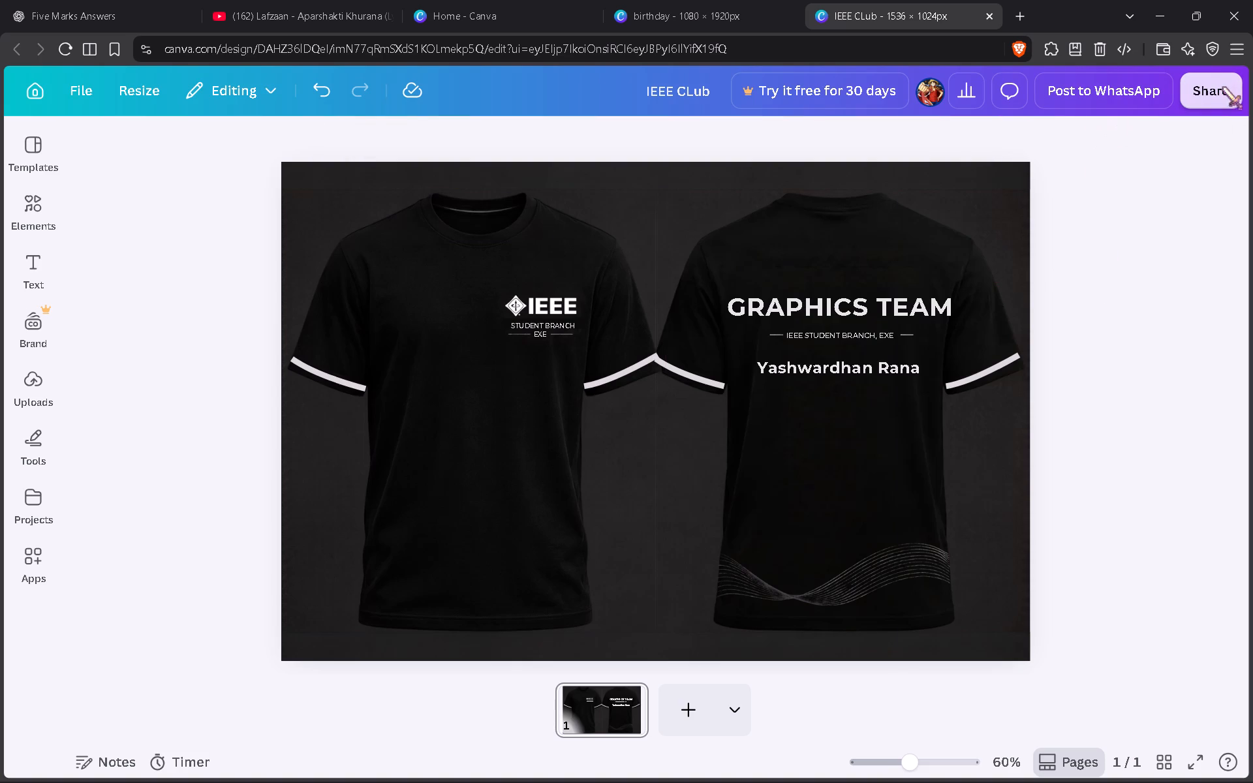
click(1168, 322)
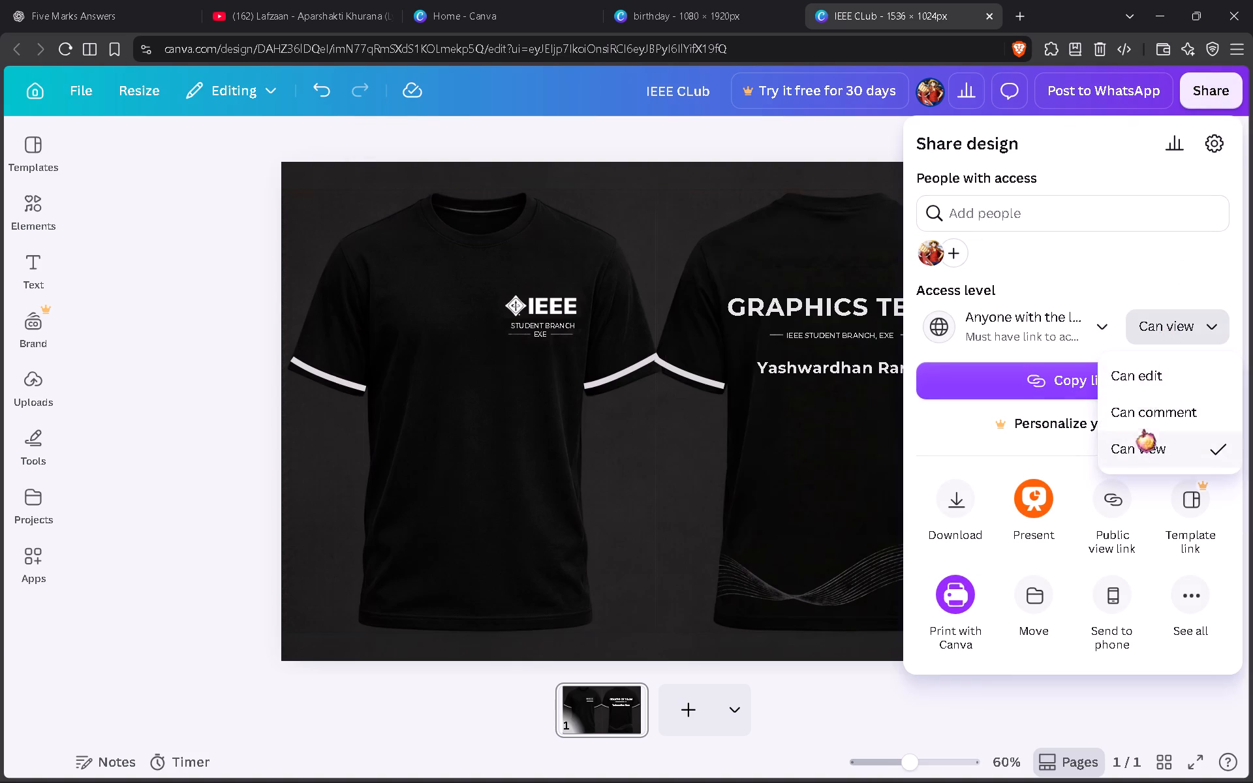
click(1149, 381)
click(1148, 381)
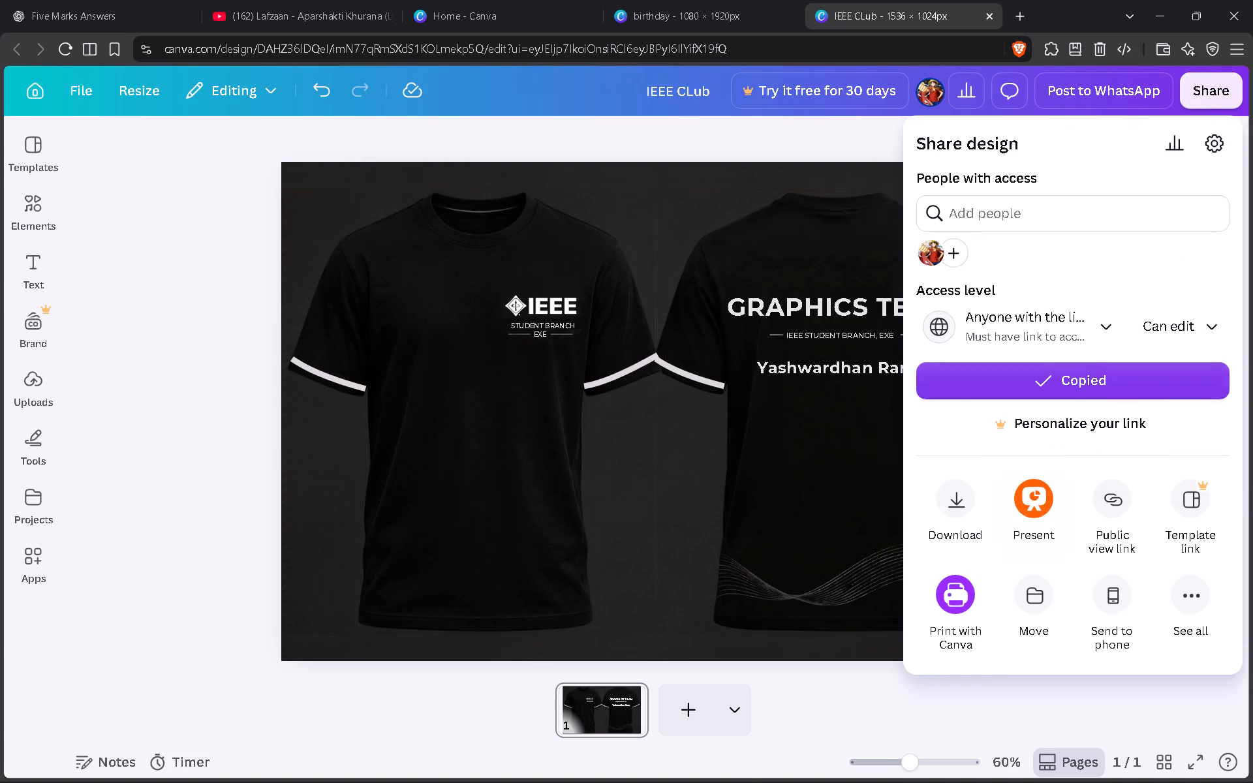